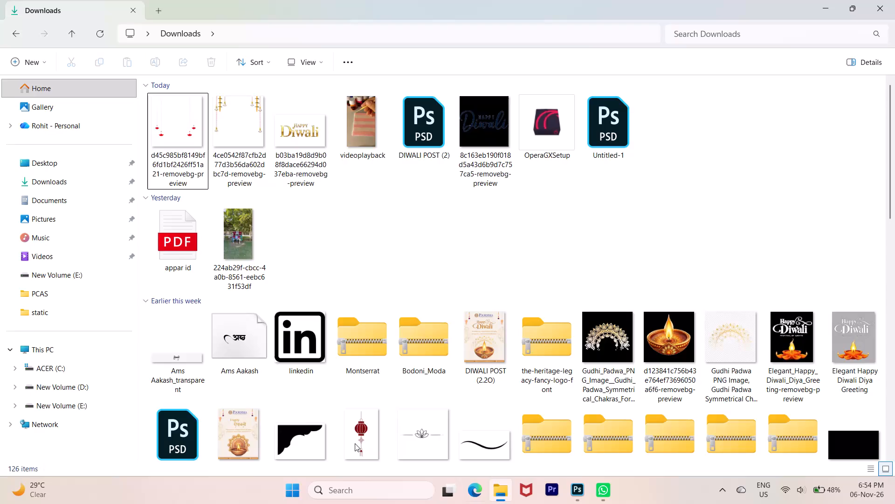
Open the Downloads folder inside Users > rohit on the ACER (C:) drive, starting from This PC.
click(59, 346)
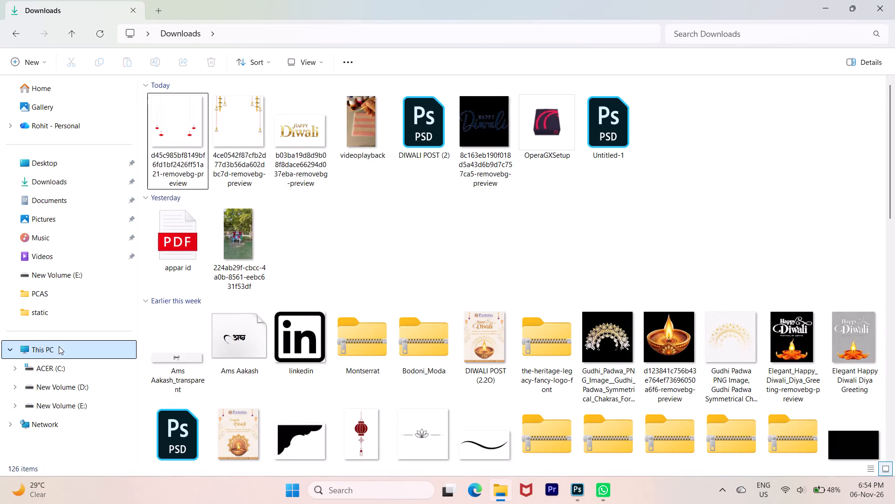
double_click(243, 117)
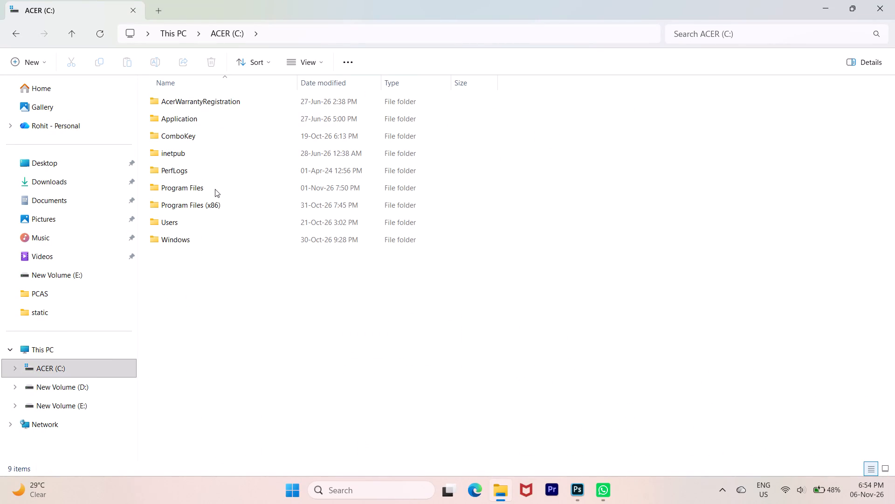
click(198, 220)
click(198, 220)
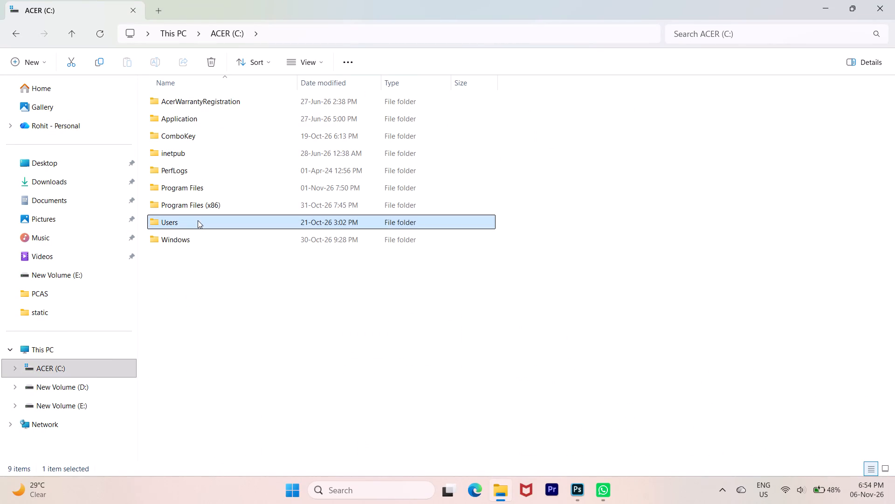
double_click(198, 220)
double_click(209, 141)
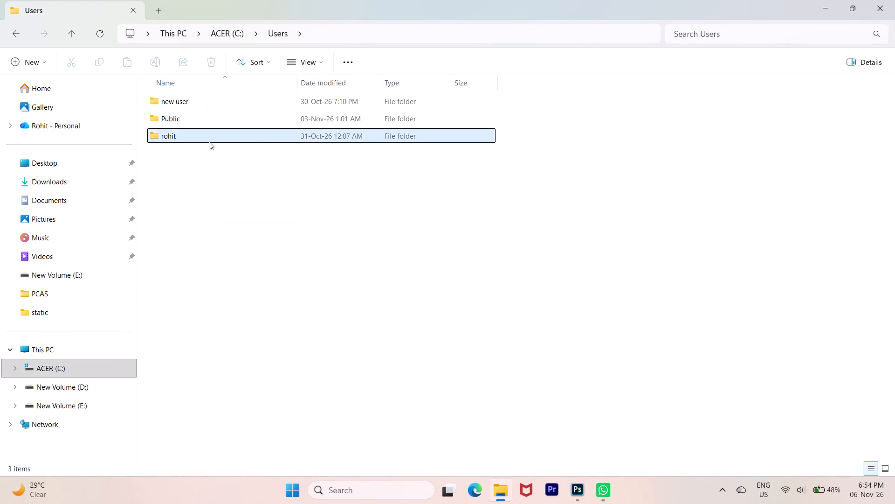
double_click(202, 183)
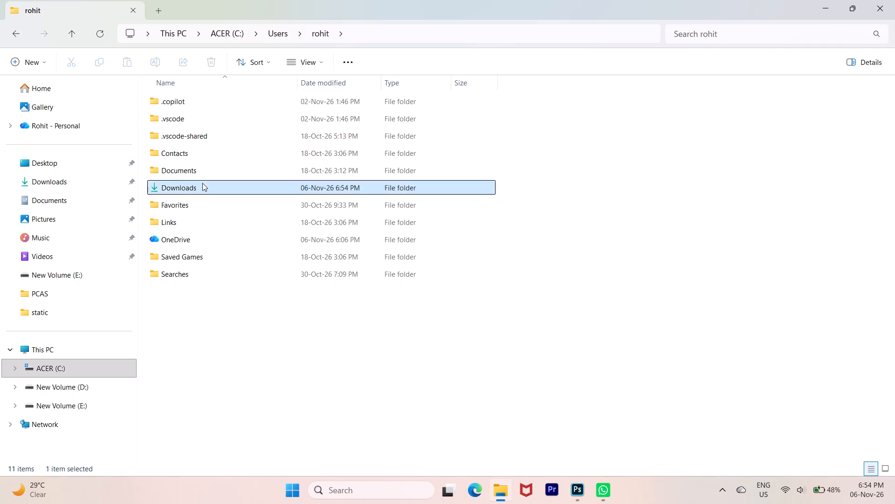
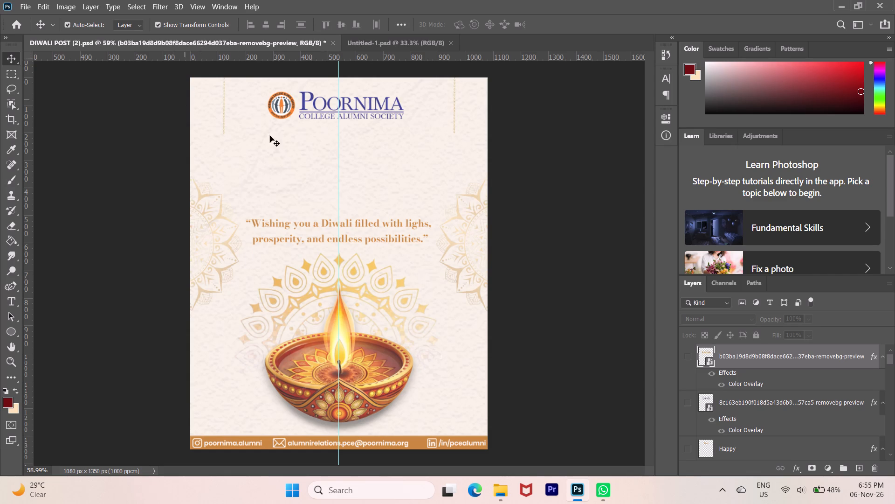
Make the hidden topmost layer, the b03ba19d8d9b08f8dace66294d037eba-removebg-preview "Happy Diwali" title artwork, visible in the Diwali post.
click(688, 358)
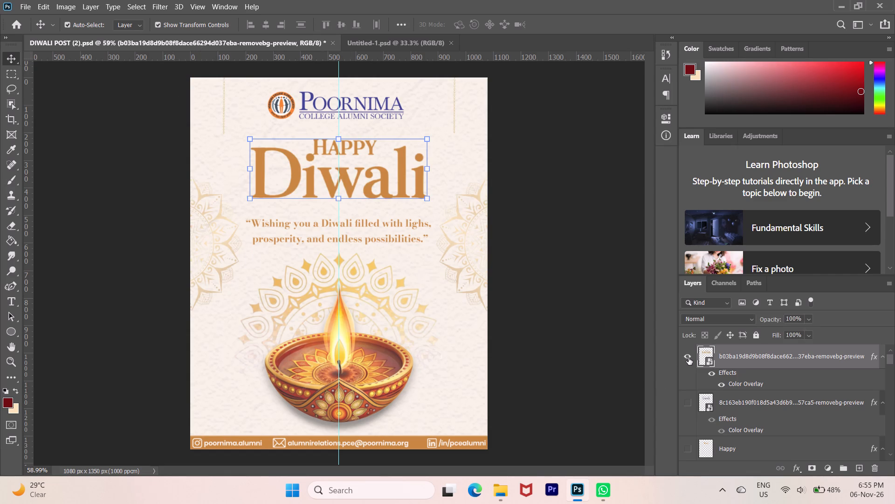
Deselect the Happy Diwali title layer and save the DIWALI POST (2).psd document.
click(587, 295)
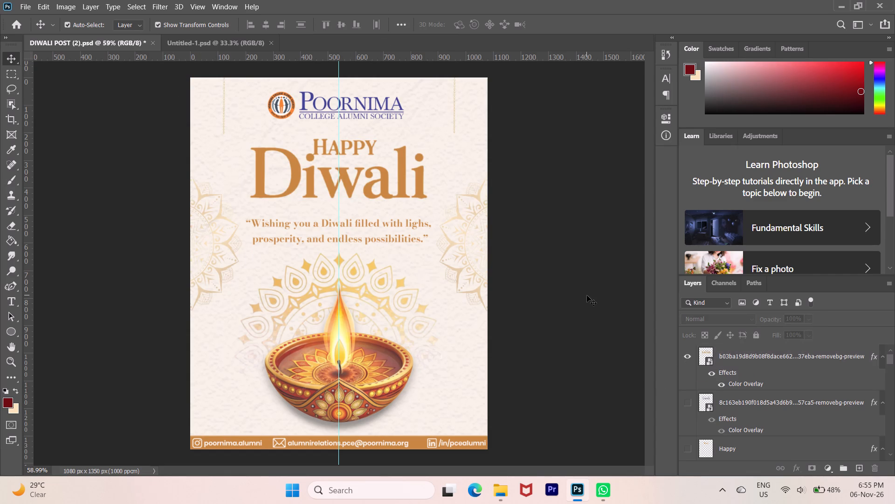
key(ctrl+s)
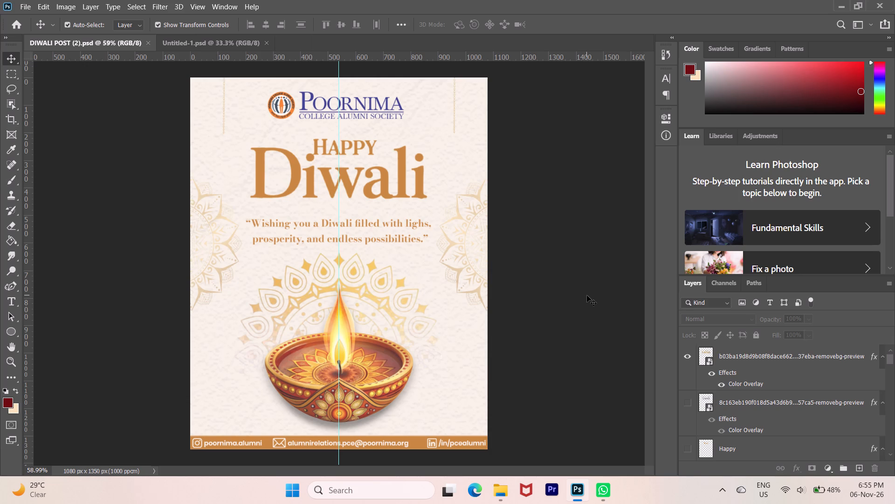
key(ctrl+s)
Switch to File Explorer at the Downloads folder.
click(505, 501)
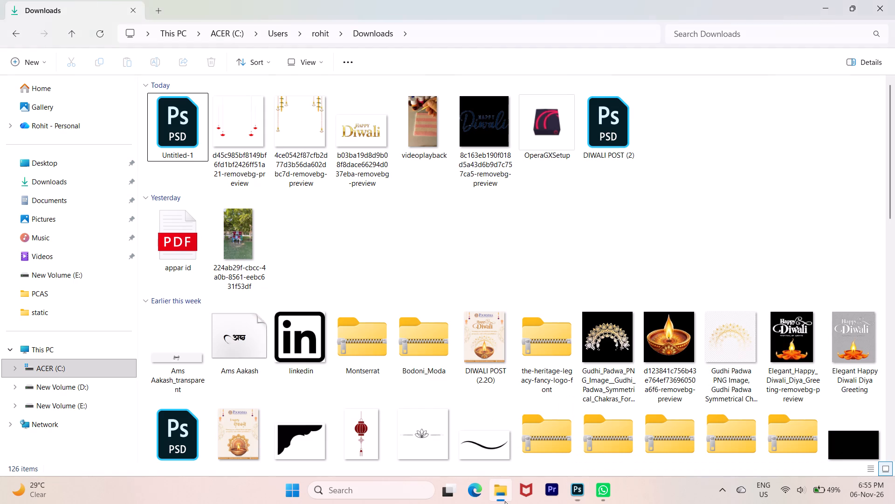
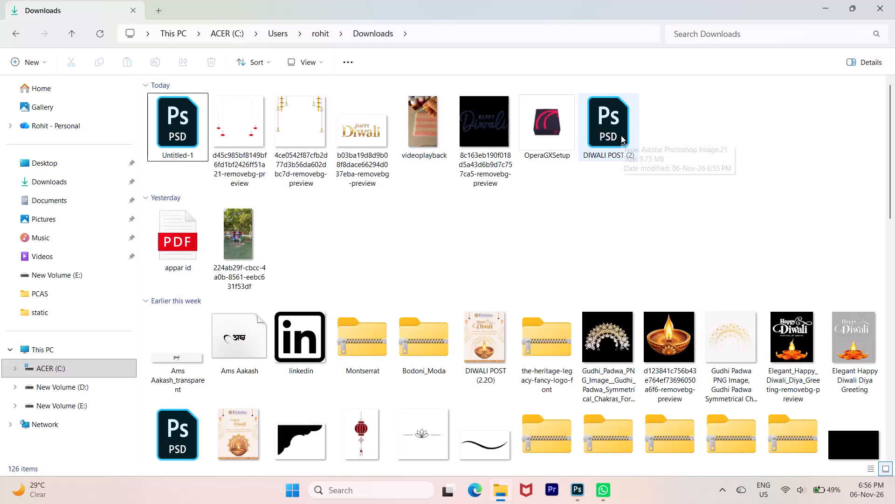
Select the DIWALI POST (2) Photoshop document among today's files in the Downloads folder.
drag(621, 135, 640, 168)
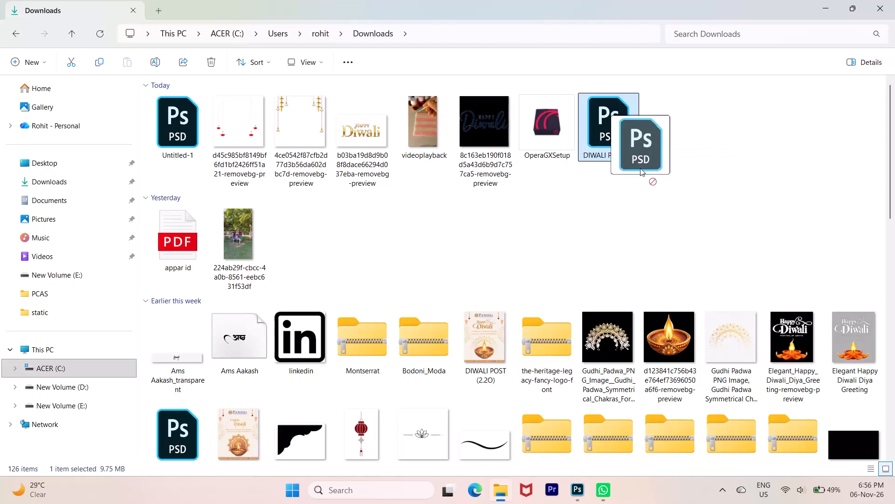
drag(640, 168, 629, 162)
scroll(622, 193, down, 2)
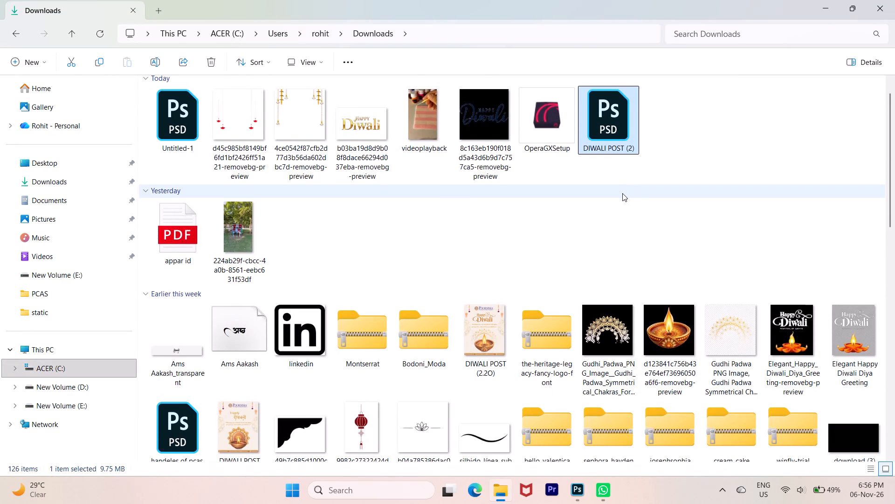
scroll(622, 193, down, 5)
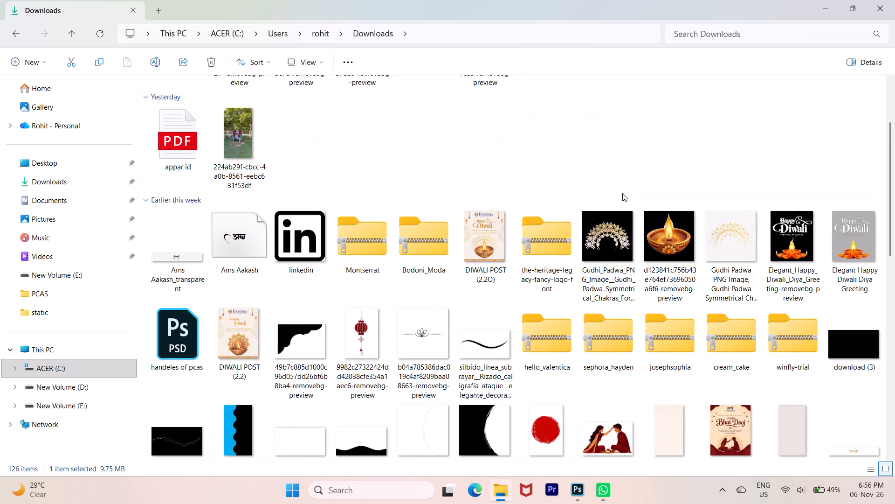
scroll(622, 193, down, 4)
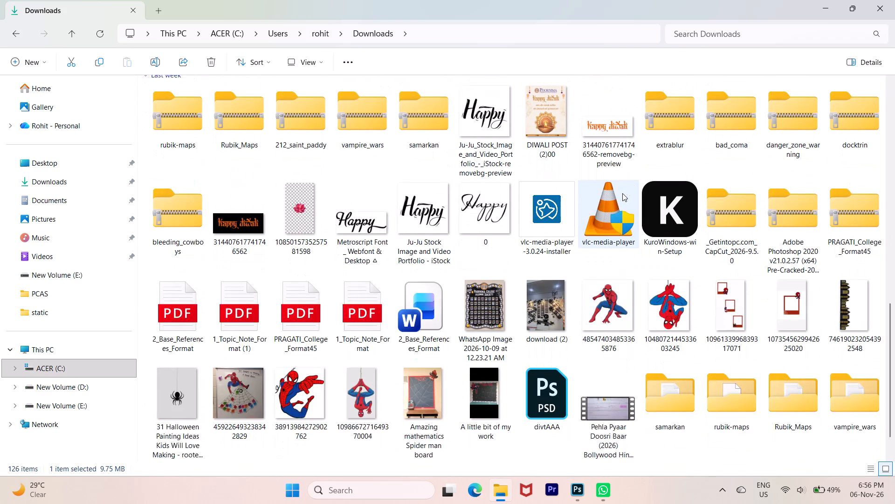
scroll(622, 193, down, 2)
scroll(622, 193, up, 18)
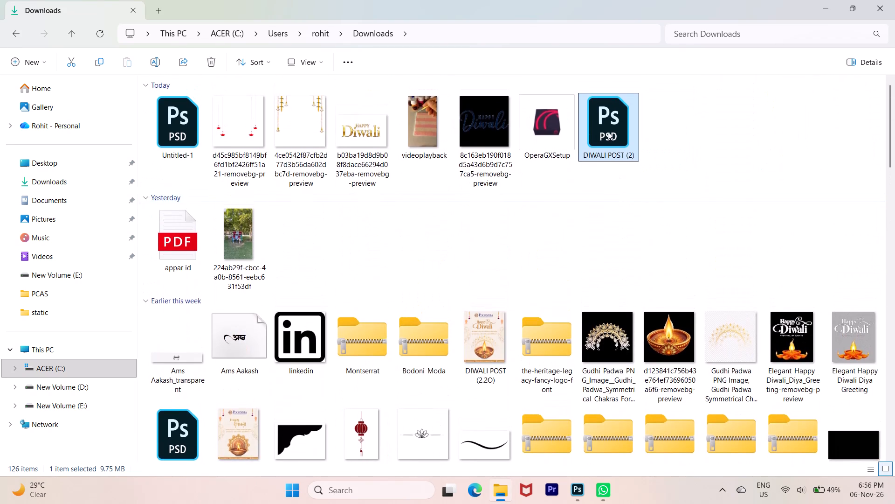
click(608, 130)
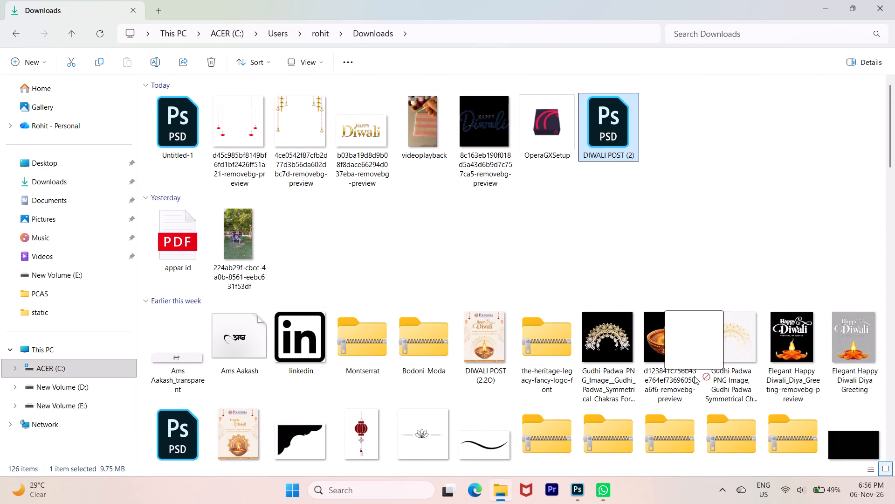
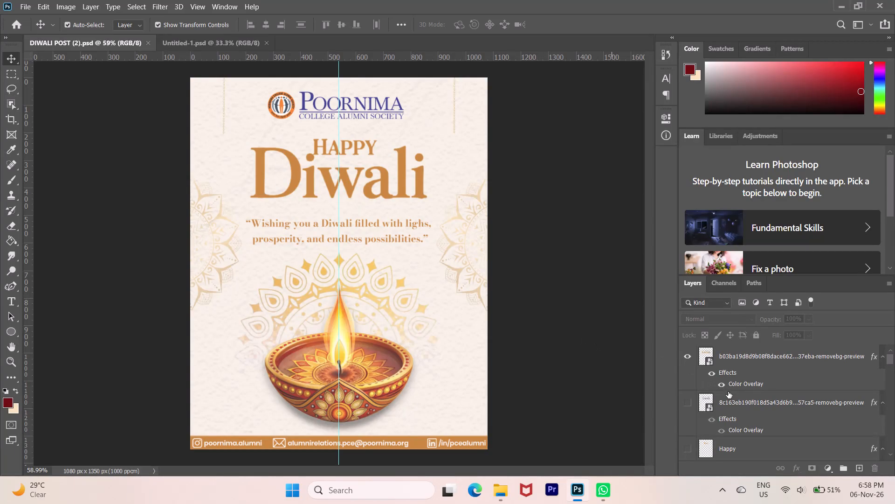
Briefly show the hidden alternative Happy Diwali lettering layer, 8c163eb190f018d5a43d6b9…, over the current title and hide it again.
click(683, 403)
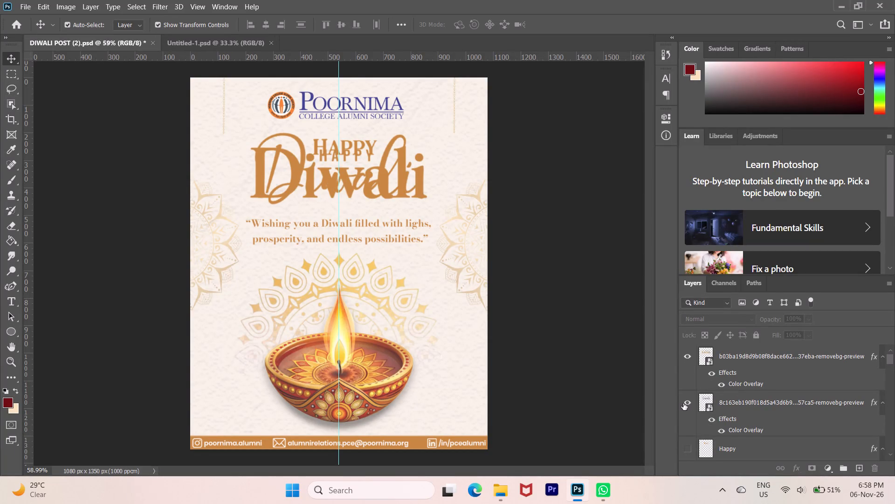
click(683, 403)
scroll(732, 366, up, 1)
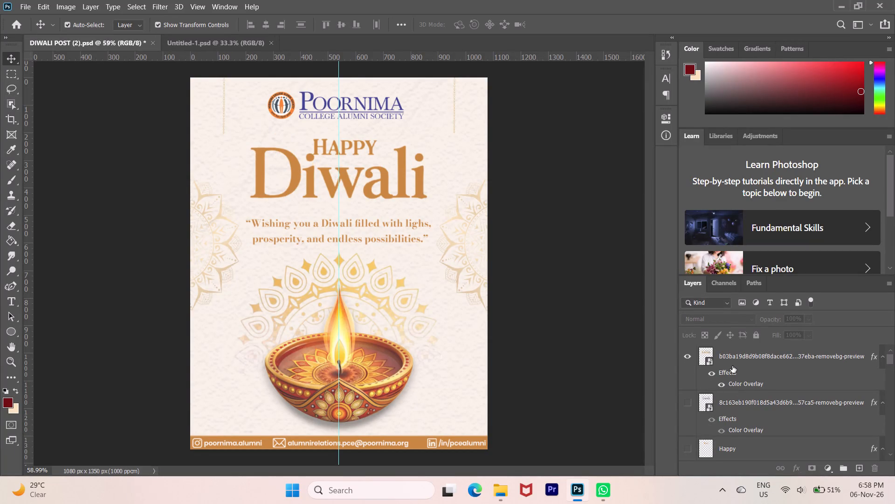
click(605, 373)
Look through the whole layer stack, from the title lettering down to the Background, to examine which elements are hidden.
scroll(719, 397, down, 7)
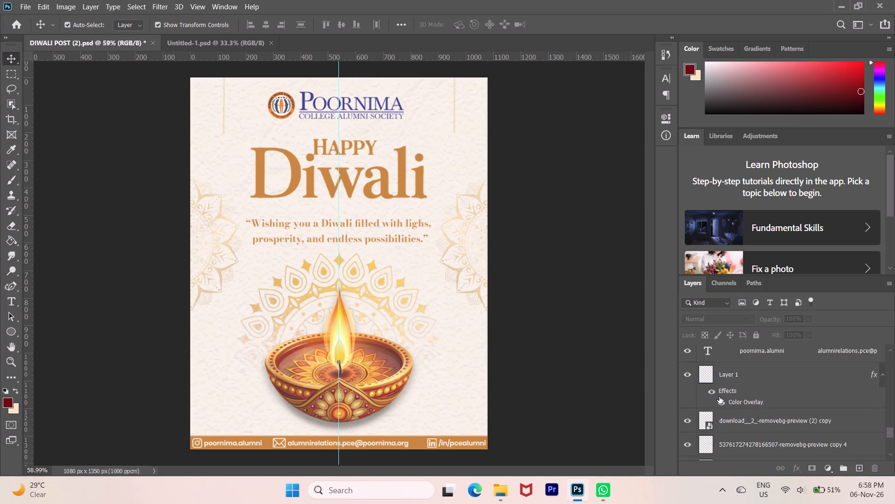
scroll(719, 397, down, 2)
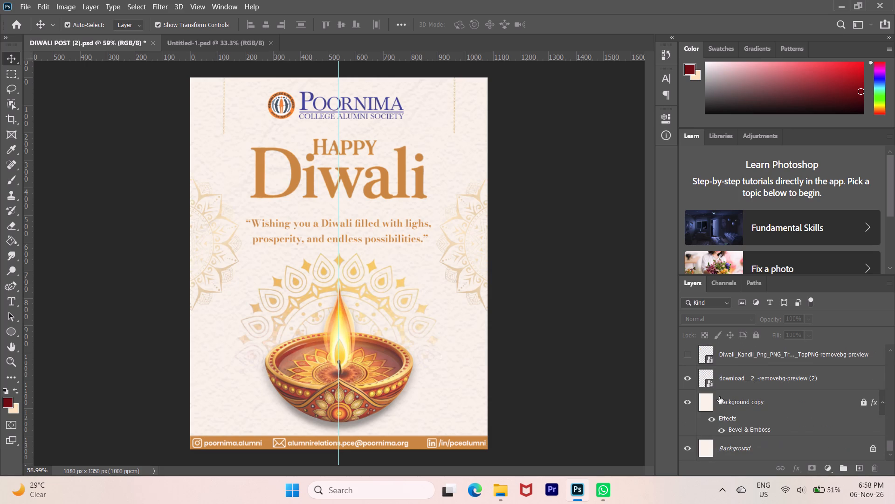
scroll(719, 397, up, 9)
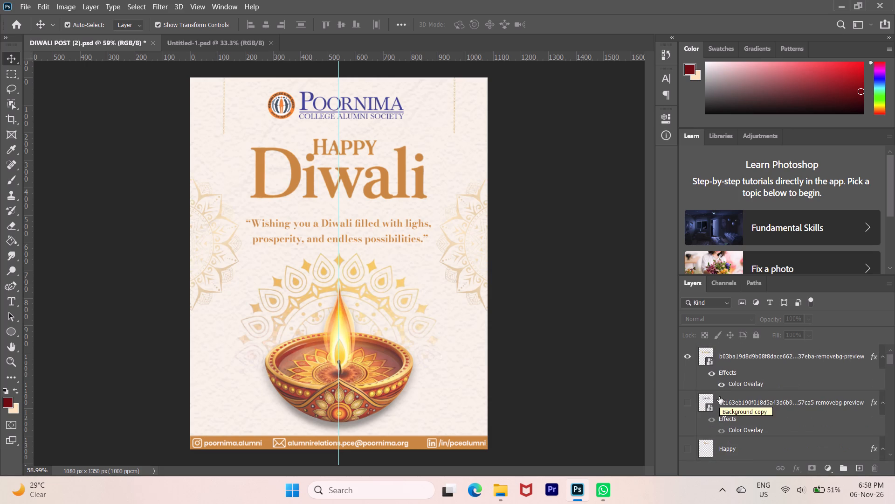
scroll(719, 397, down, 7)
scroll(719, 397, down, 17)
scroll(719, 397, up, 15)
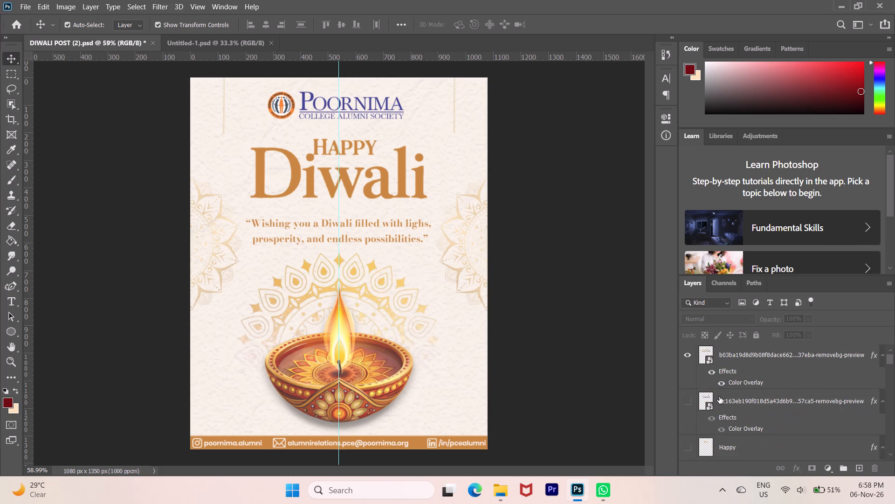
scroll(719, 397, up, 4)
click(573, 324)
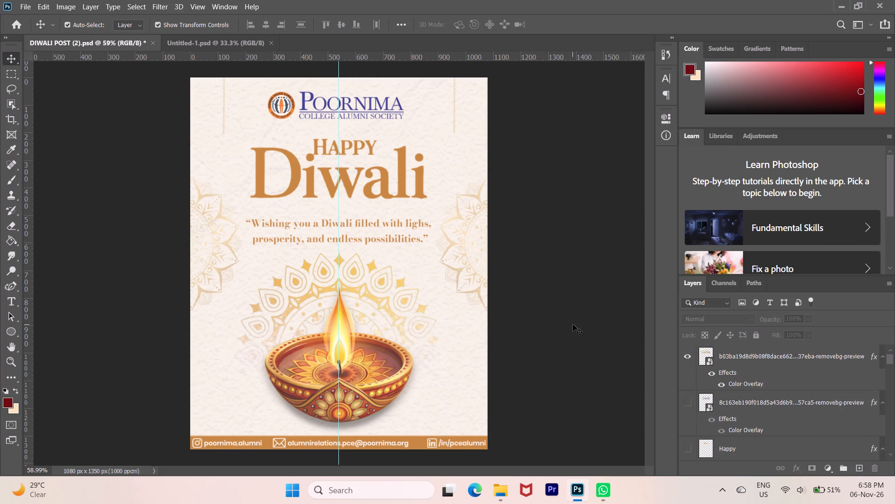
scroll(580, 327, right, 1)
Hide the current Happy Diwali title layer, b03ba19d8d9b08f8dace662…, and show it again to check what it contains.
click(689, 359)
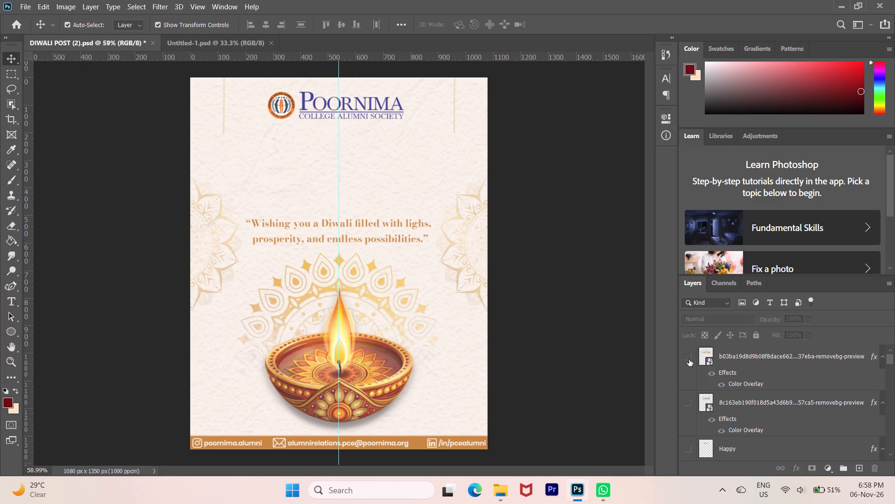
click(689, 359)
scroll(675, 361, left, 1)
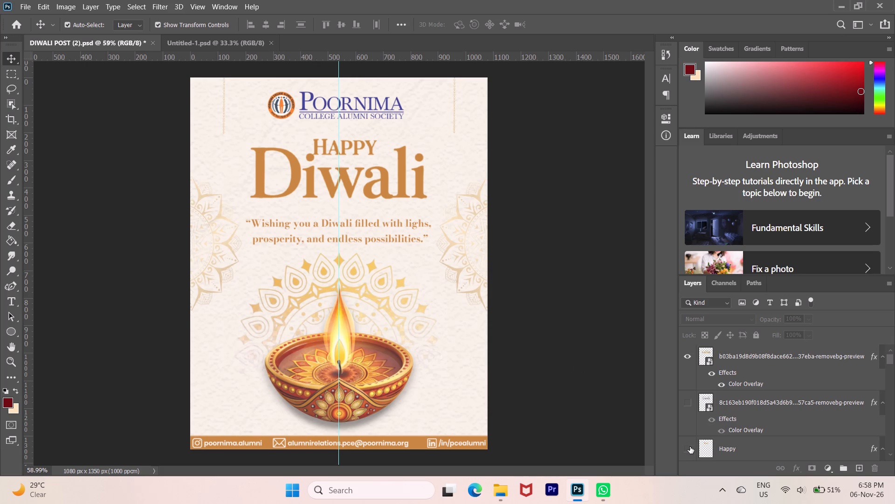
Make both hidden Diwali_Kandil lantern layers, the original and its copy, visible on the hanging strings beside the title.
scroll(690, 447, down, 1)
scroll(745, 444, down, 1)
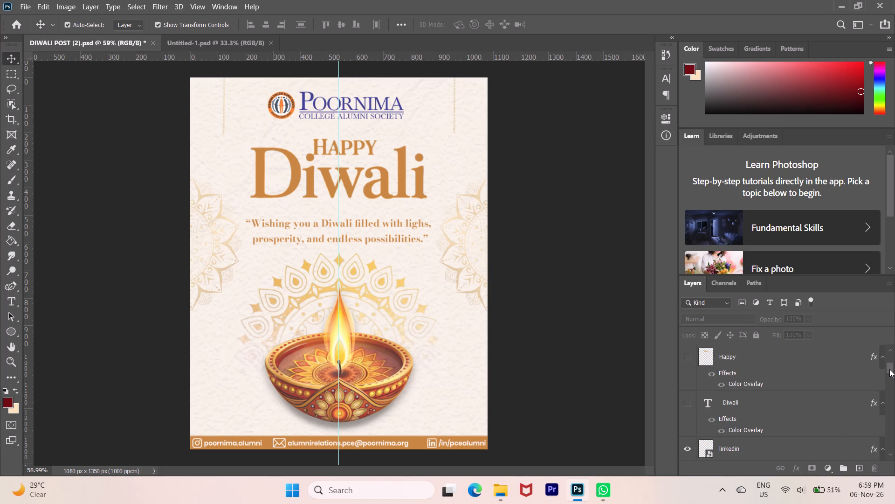
drag(889, 369, 893, 385)
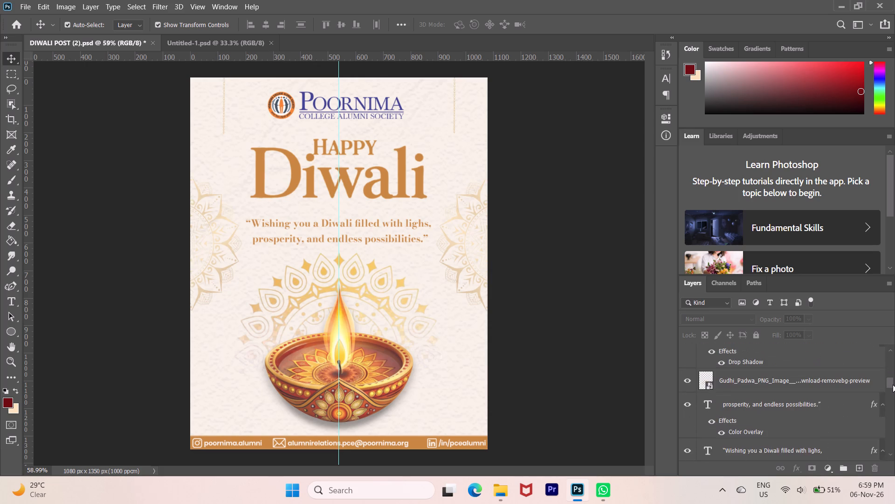
drag(893, 385, 893, 397)
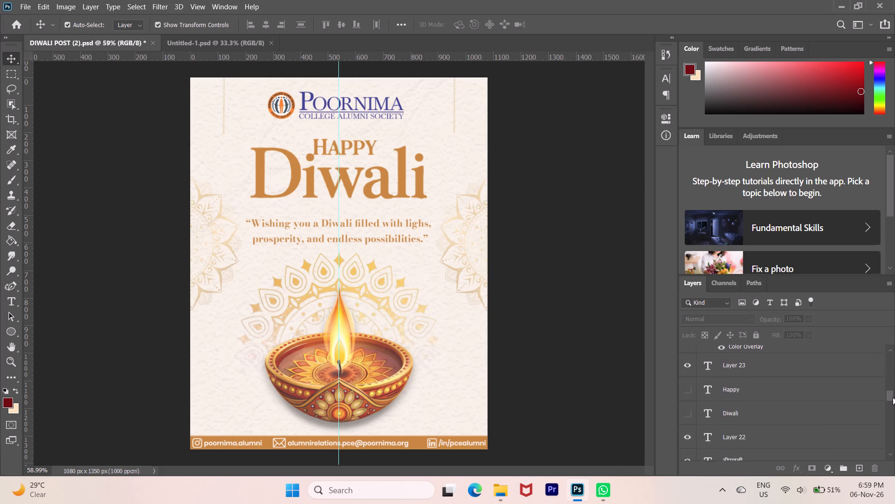
drag(893, 397, 892, 413)
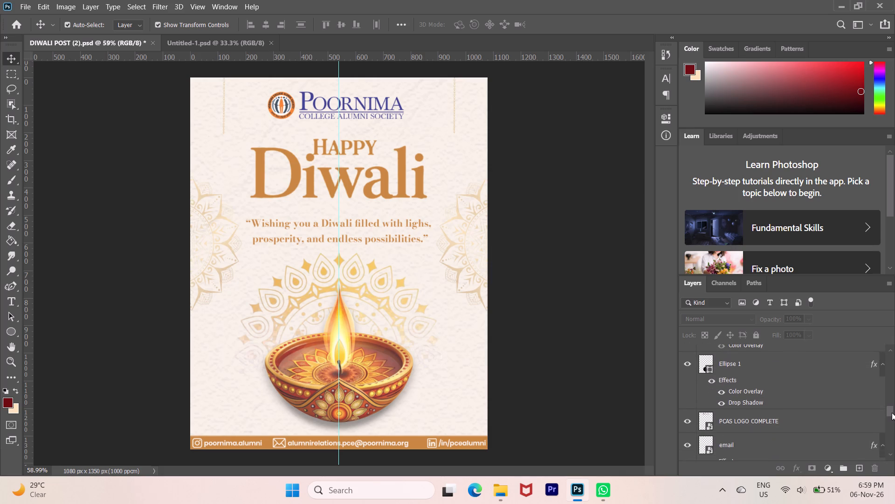
drag(892, 413, 890, 420)
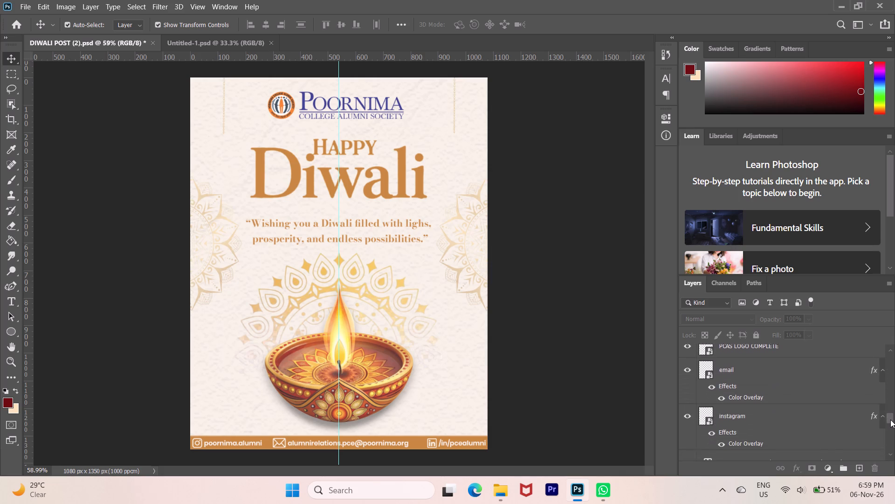
drag(890, 420, 890, 428)
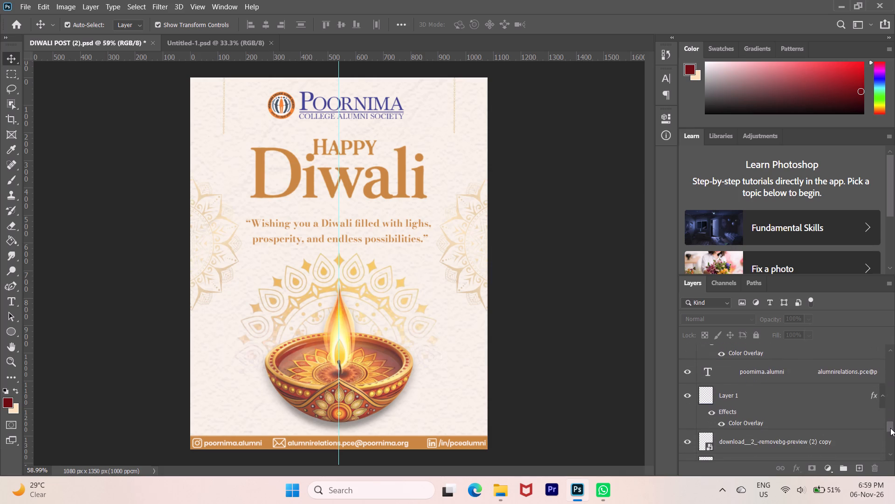
drag(890, 428, 890, 440)
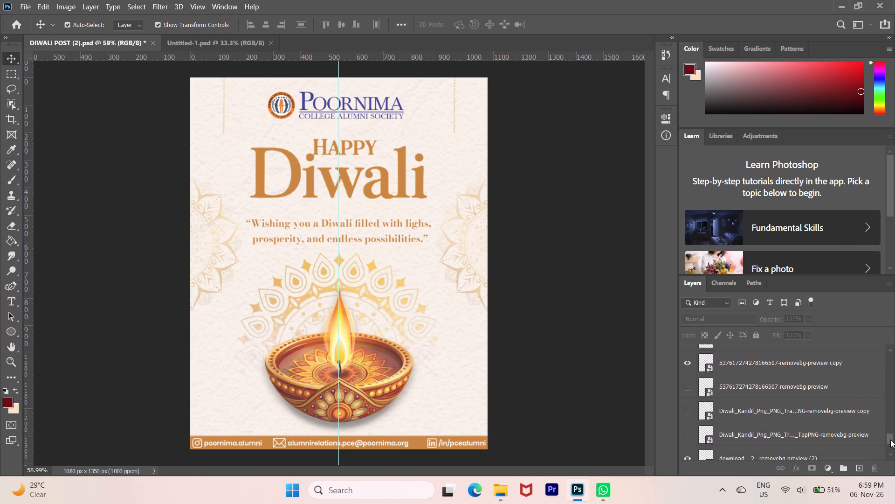
drag(890, 440, 890, 437)
click(689, 439)
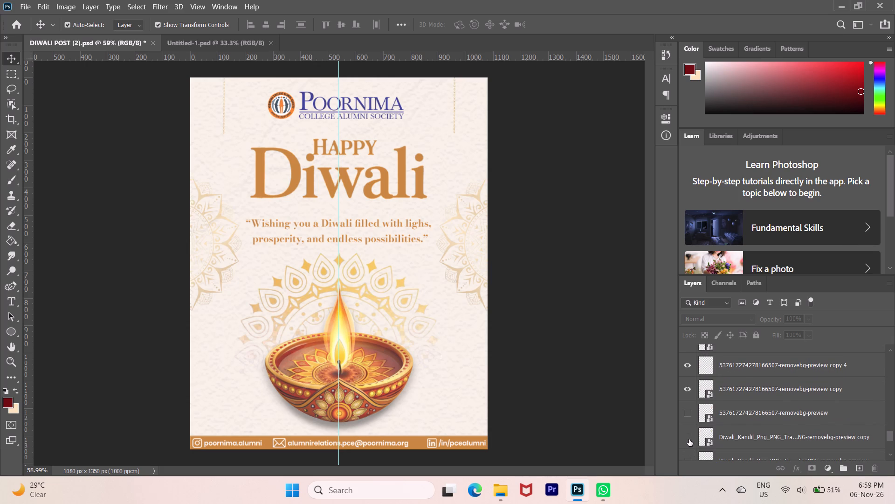
scroll(740, 429, down, 1)
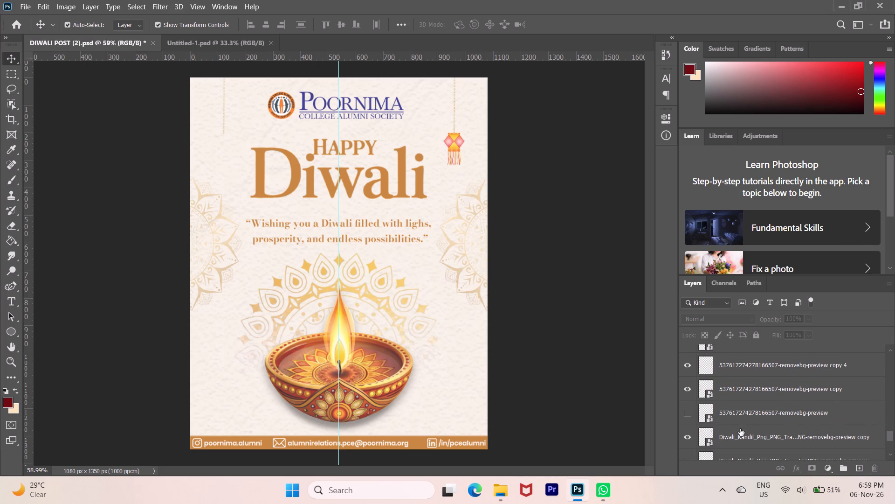
scroll(740, 429, down, 1)
click(892, 439)
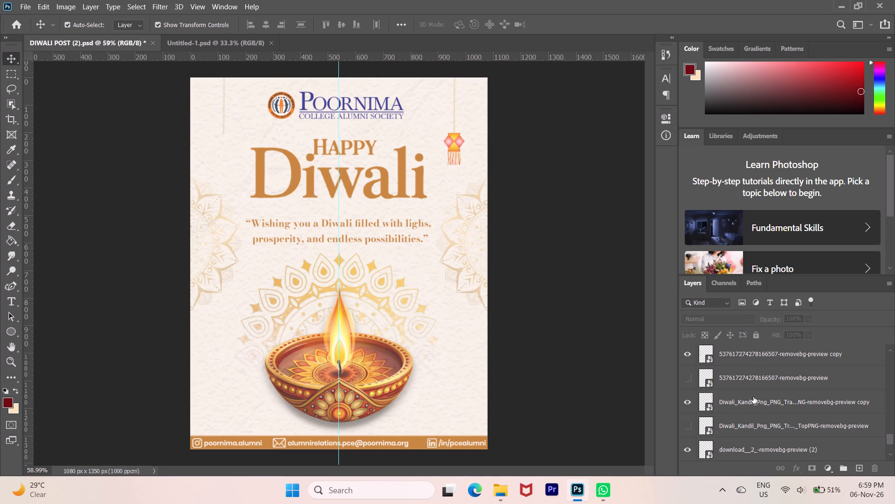
click(685, 427)
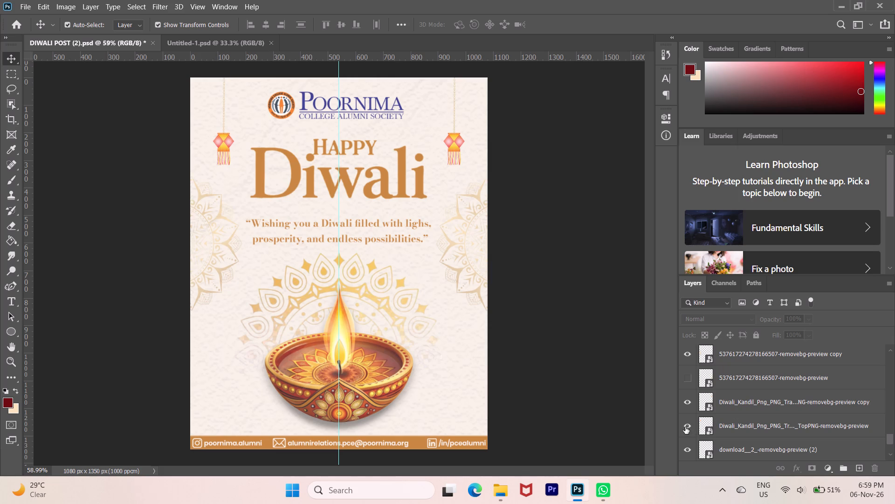
Save the DIWALI POST (2) document with its current layer visibility.
key(ctrl+s)
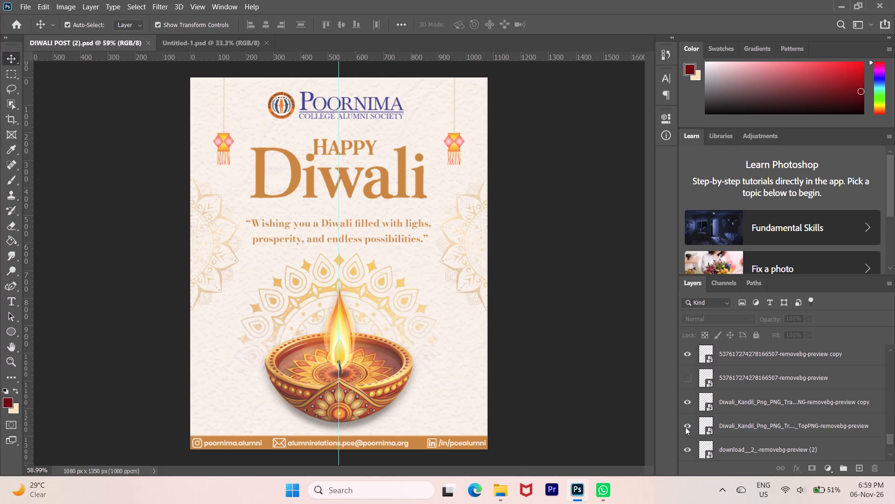
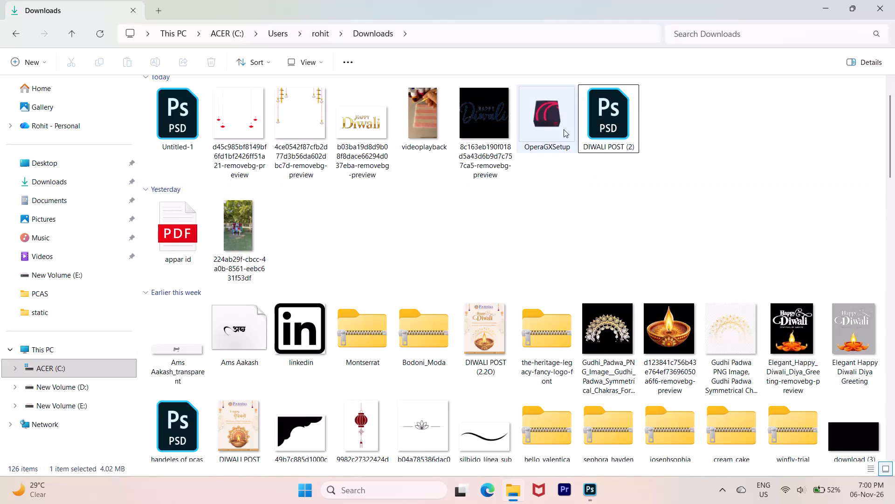
Delete the OperaGXSetup file from the Downloads folder.
key(Delete)
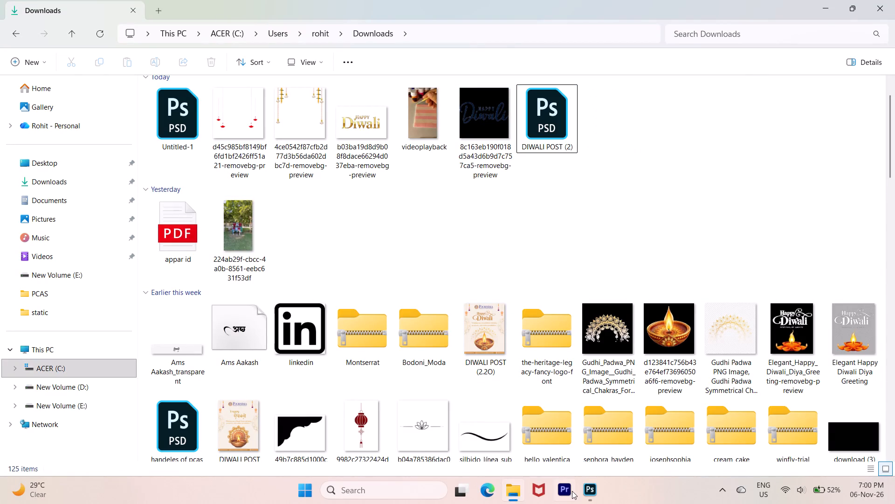
Switch to Photoshop and rasterize the Happy Diwali title smart object for erasing where the first i's dot touches the H.
click(590, 494)
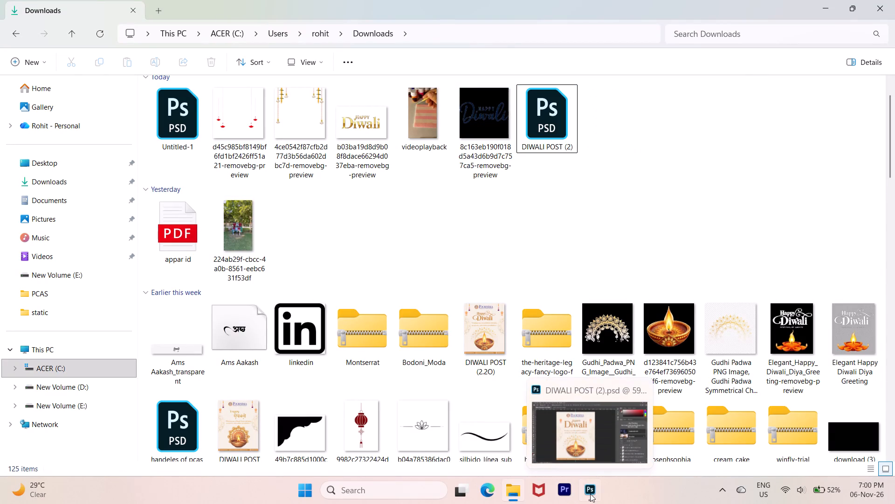
click(565, 406)
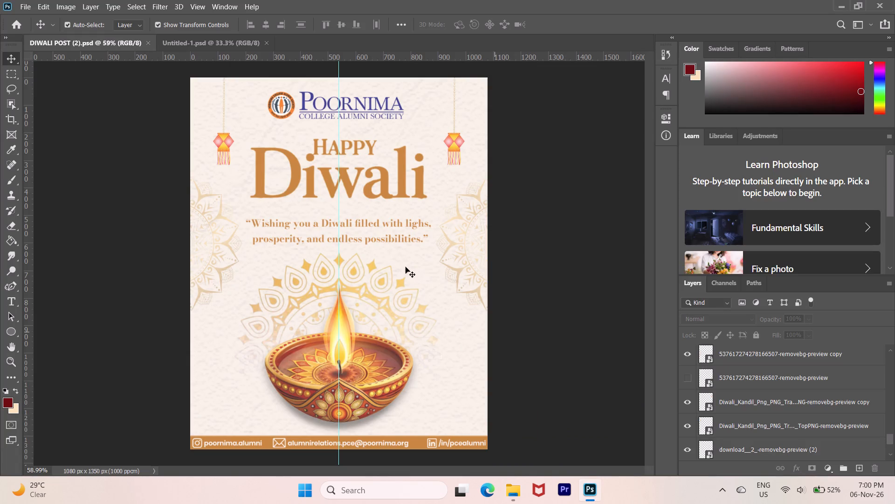
click(354, 150)
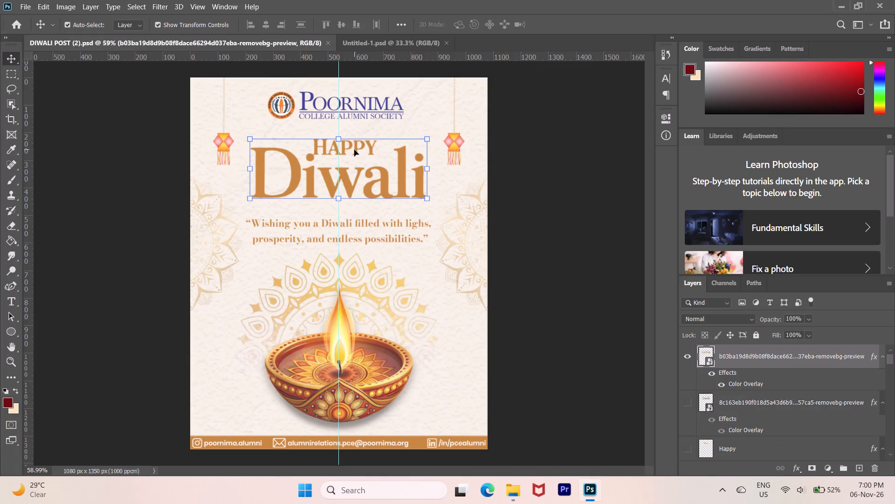
click(607, 146)
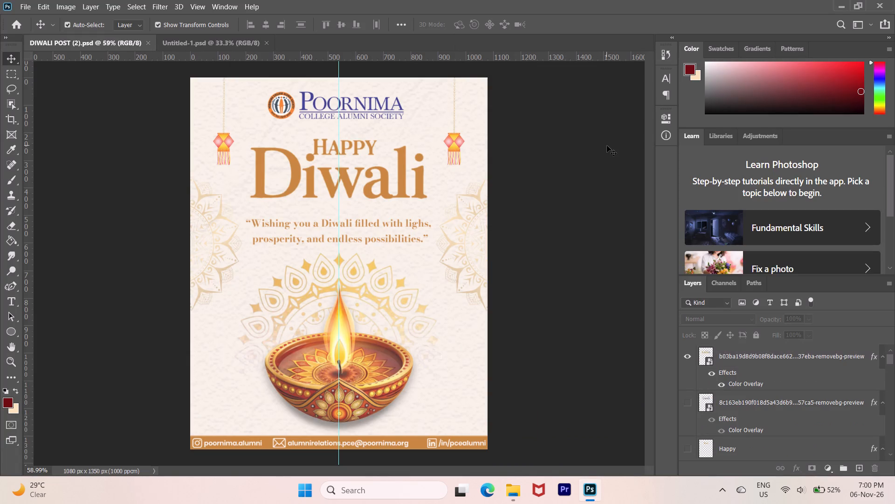
click(365, 170)
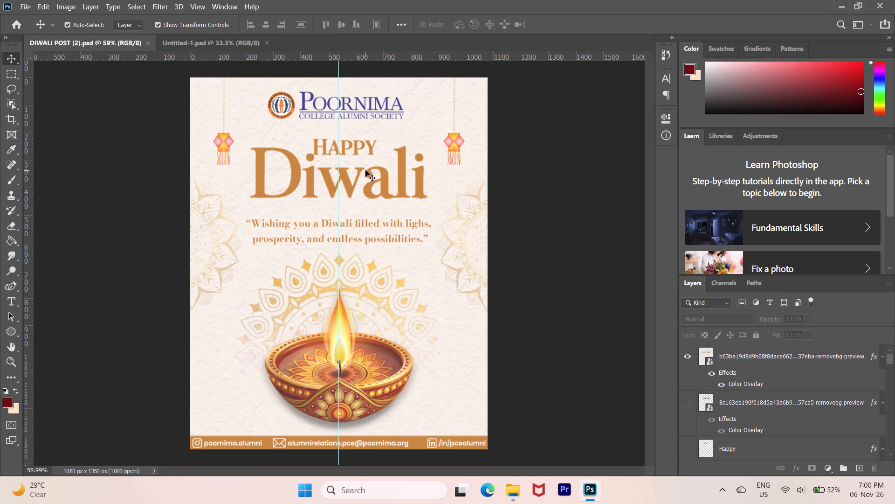
click(356, 173)
click(323, 174)
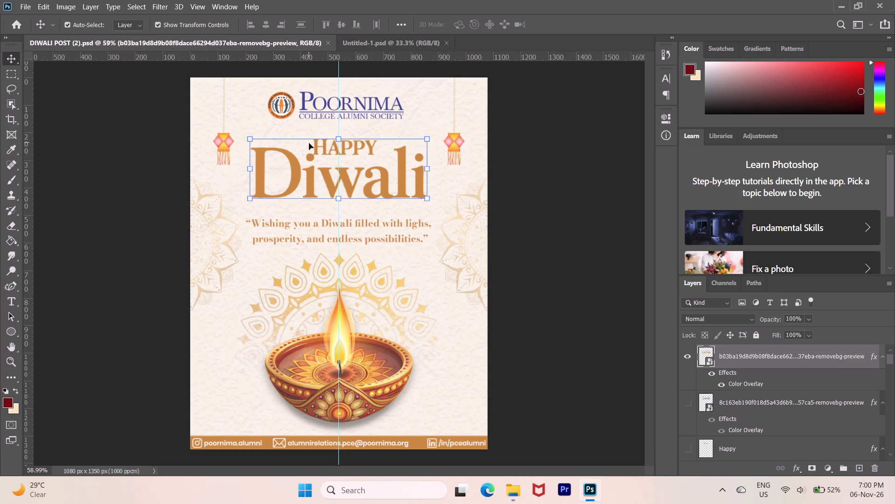
alt+scroll(309, 143, down, 1)
alt+scroll(309, 143, up, 1)
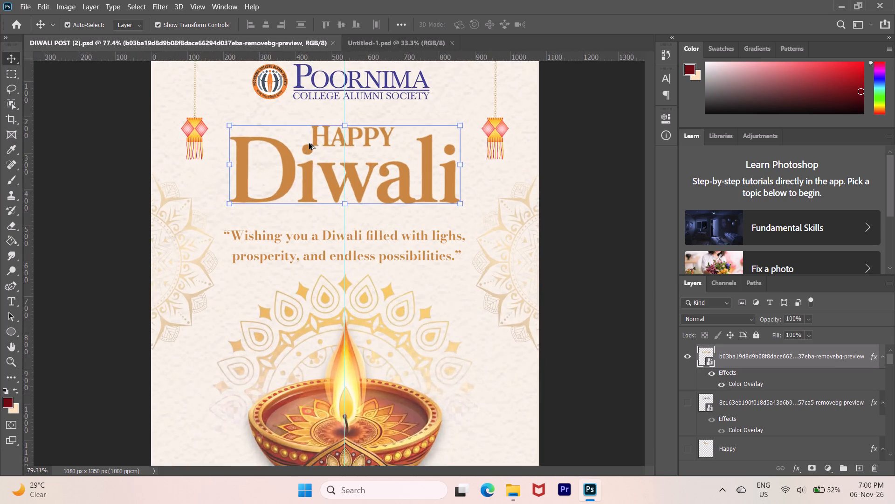
alt+scroll(309, 143, up, 5)
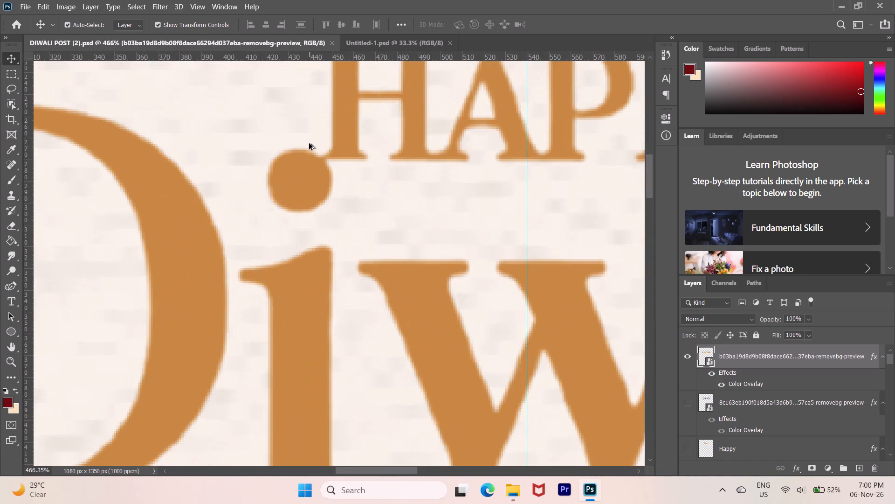
alt+scroll(309, 143, up, 2)
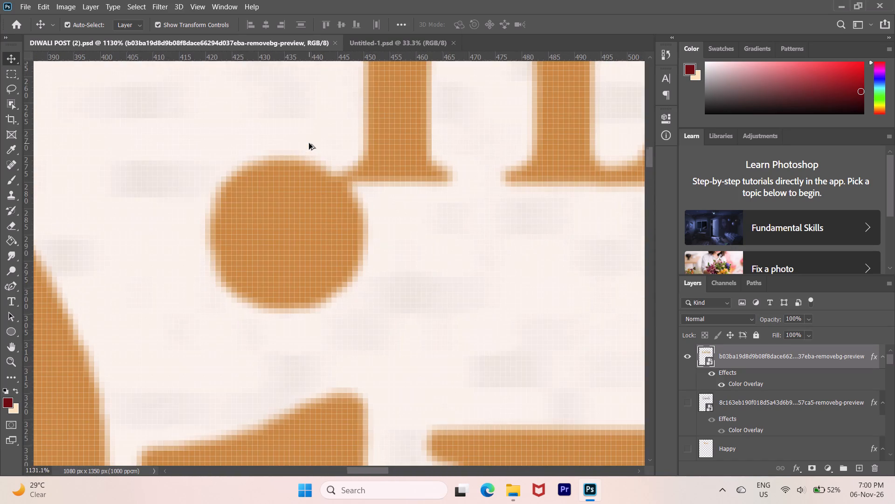
alt+scroll(309, 143, up, 2)
scroll(347, 211, down, 1)
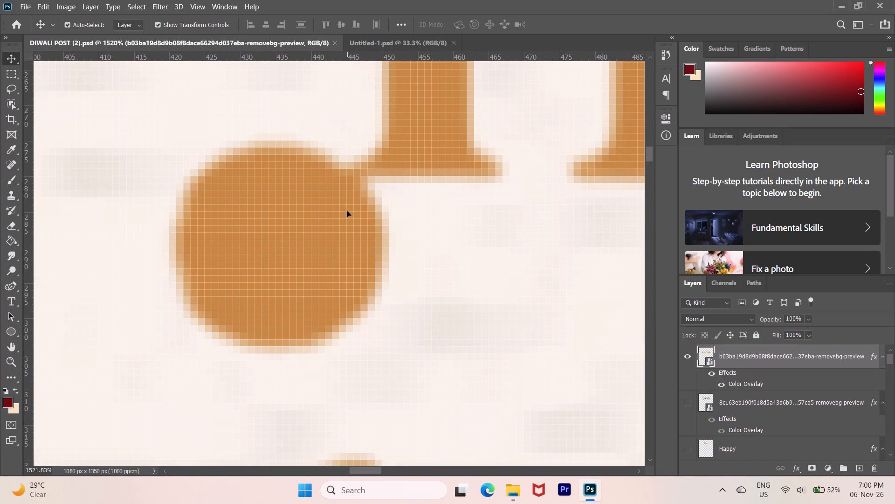
scroll(347, 211, down, 1)
click(10, 229)
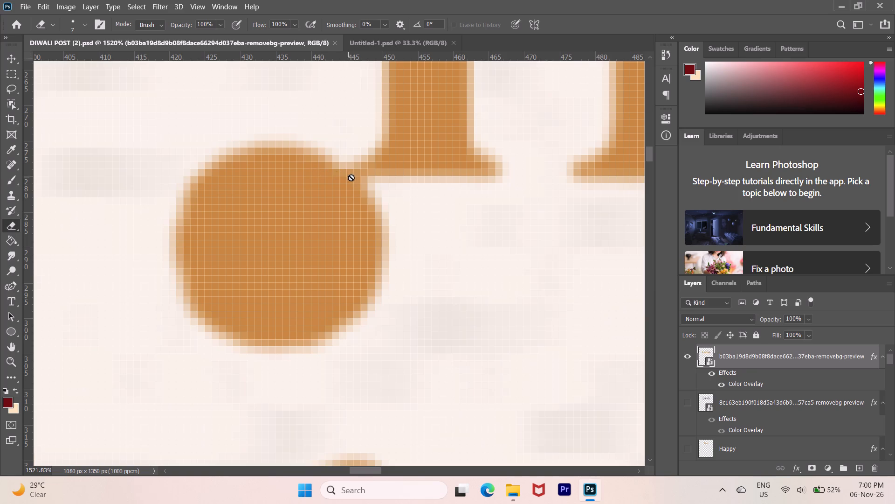
click(351, 177)
click(428, 193)
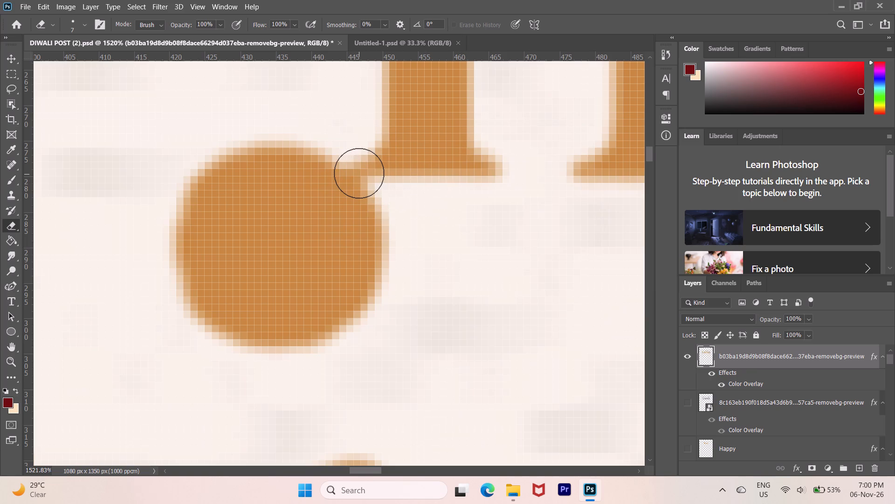
With the Eraser reduced to 1 px, erase the pixels joining the first i's dot in Diwali to the H of Happy.
key(bracketleft)
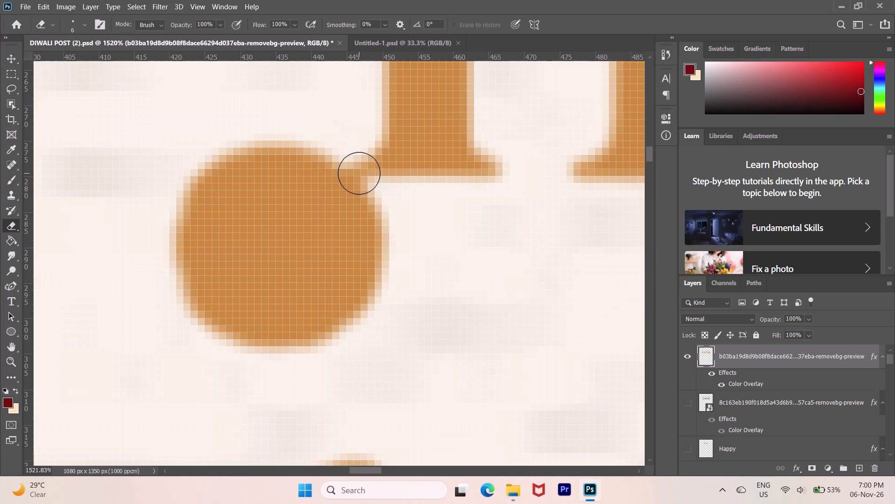
text([[[[[)
key(bracketleft)
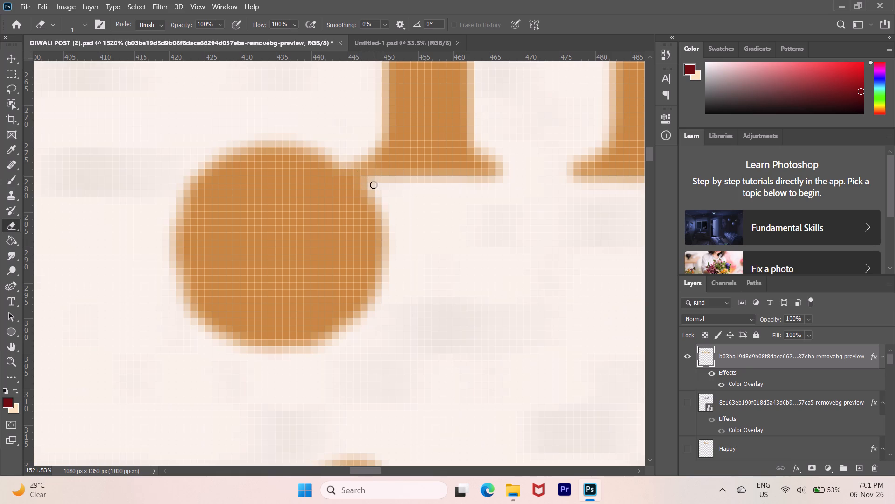
key(bracketleft)
click(373, 185)
drag(369, 179, 362, 172)
drag(362, 172, 359, 166)
drag(359, 166, 376, 186)
drag(376, 186, 353, 154)
drag(353, 154, 372, 180)
drag(372, 180, 379, 189)
drag(379, 189, 356, 168)
drag(356, 168, 383, 186)
drag(383, 186, 387, 190)
key(v)
alt+scroll(387, 190, down, 1)
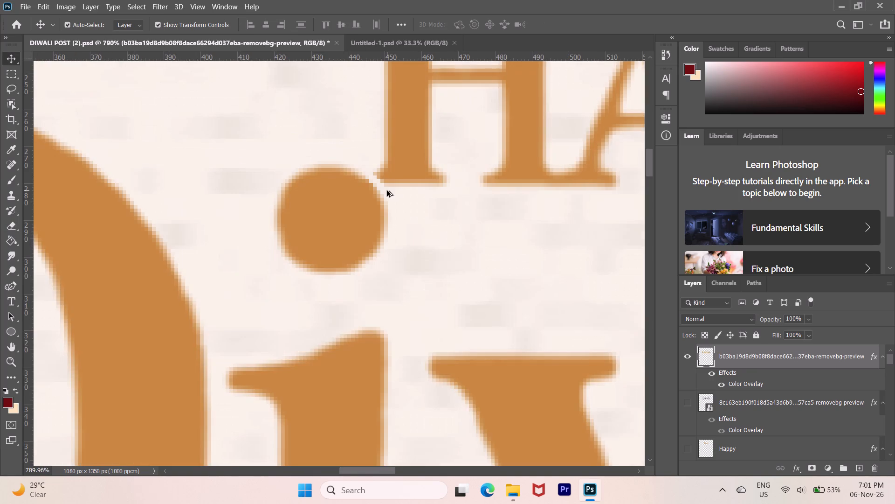
alt+scroll(387, 190, down, 4)
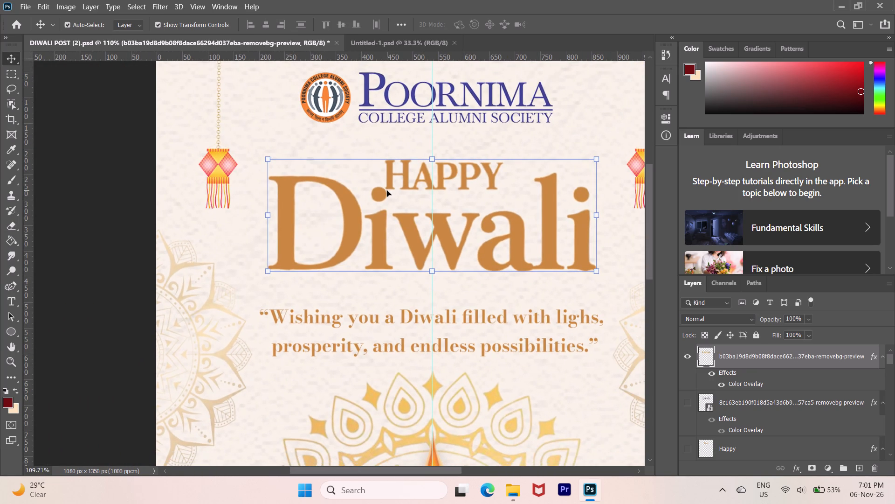
click(33, 207)
click(124, 225)
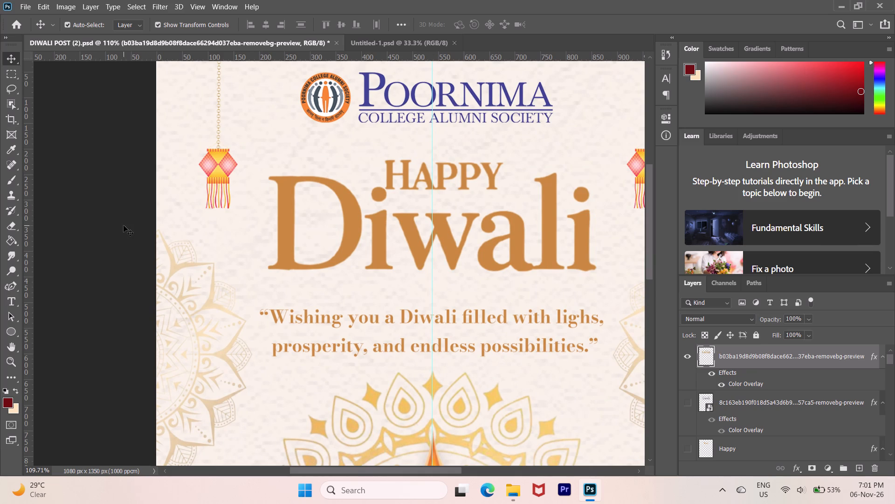
Save the DIWALI POST (2) document with the cleaned-up title lettering.
alt+scroll(194, 247, down, 2)
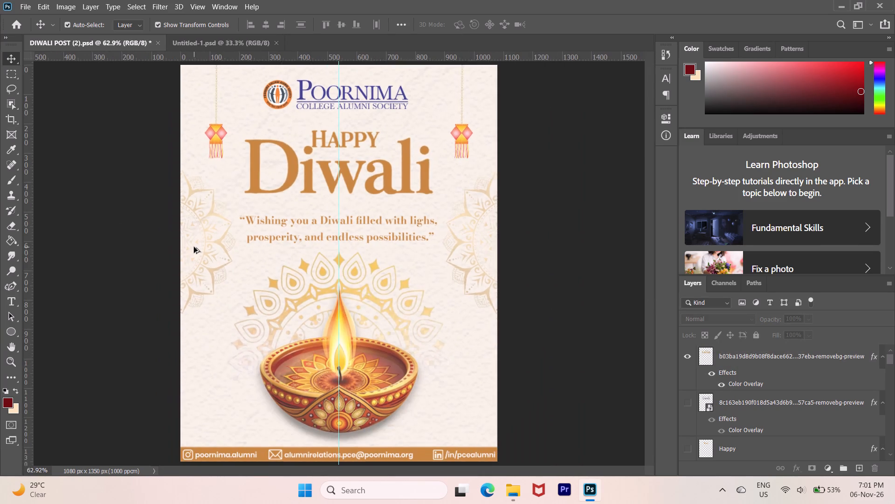
alt+scroll(194, 247, down, 1)
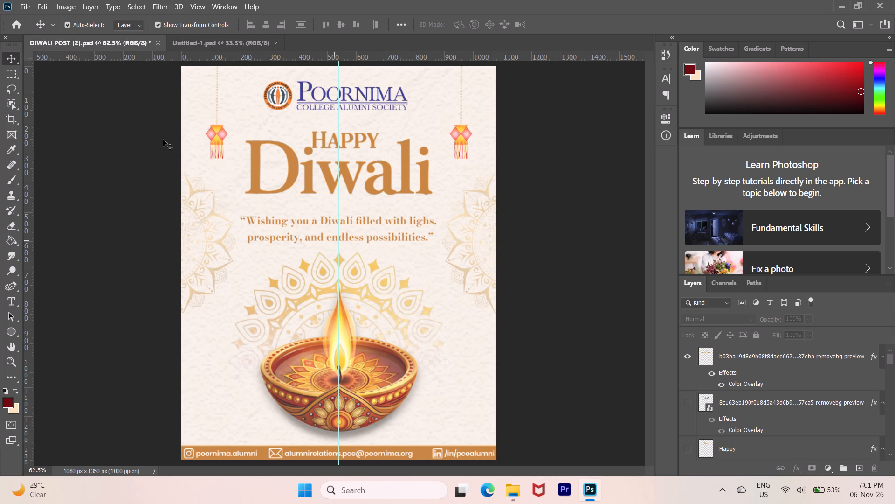
click(30, 4)
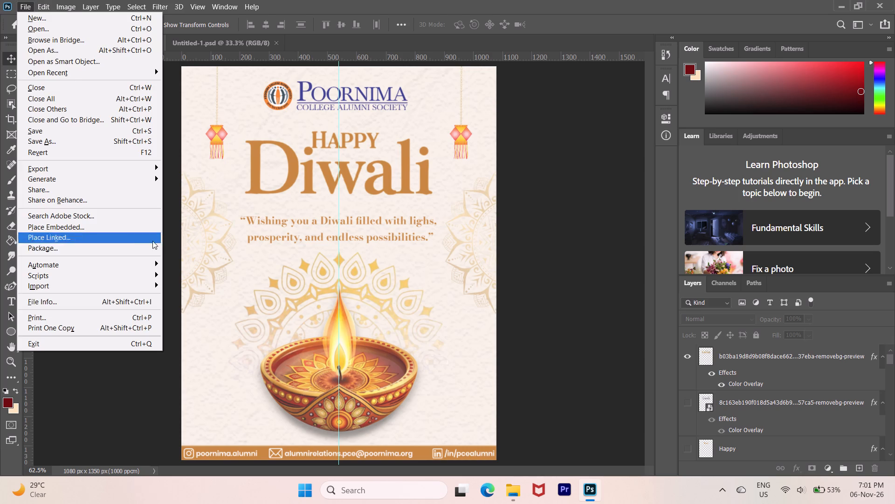
click(550, 194)
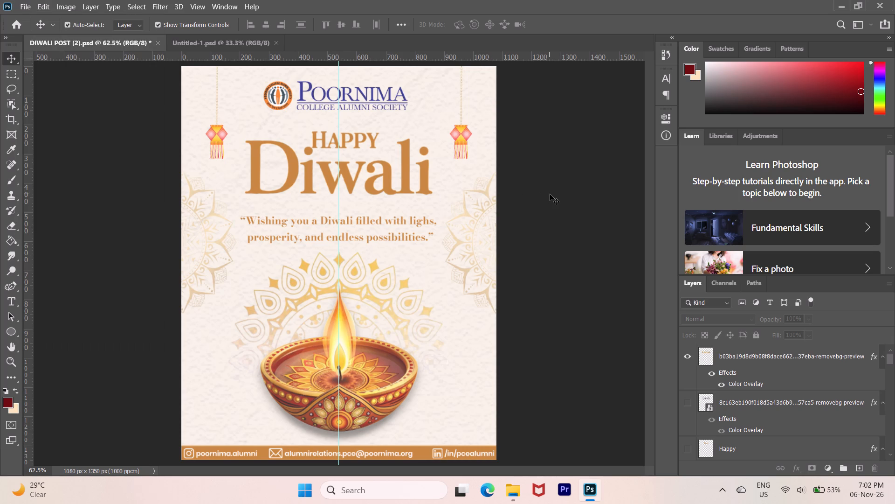
key(ctrl+s)
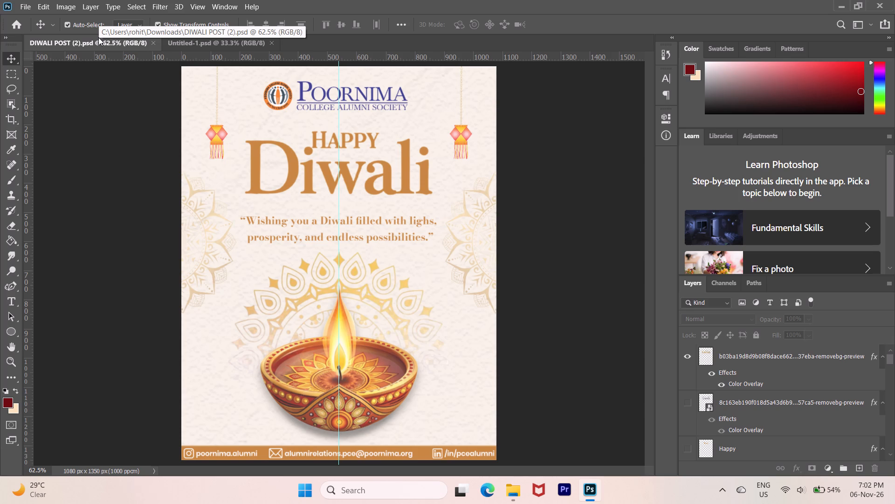
Start a quick PNG export of the DIWALI POST (2) document.
click(27, 1)
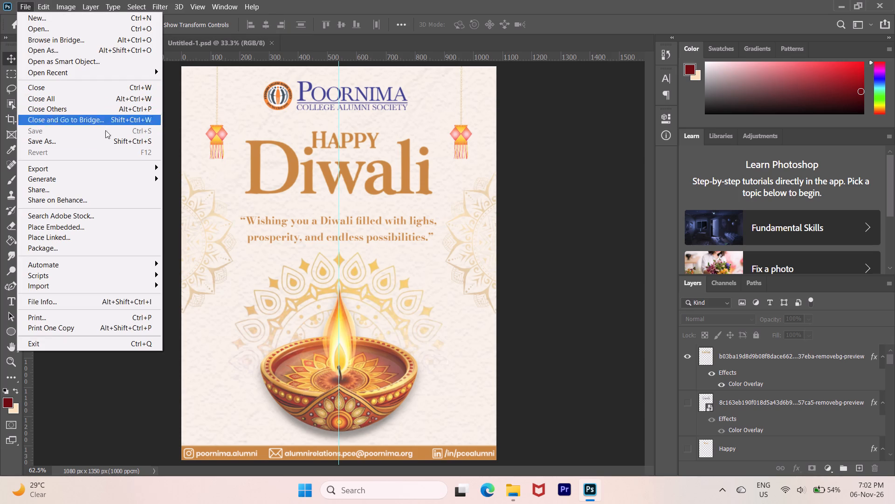
click(95, 169)
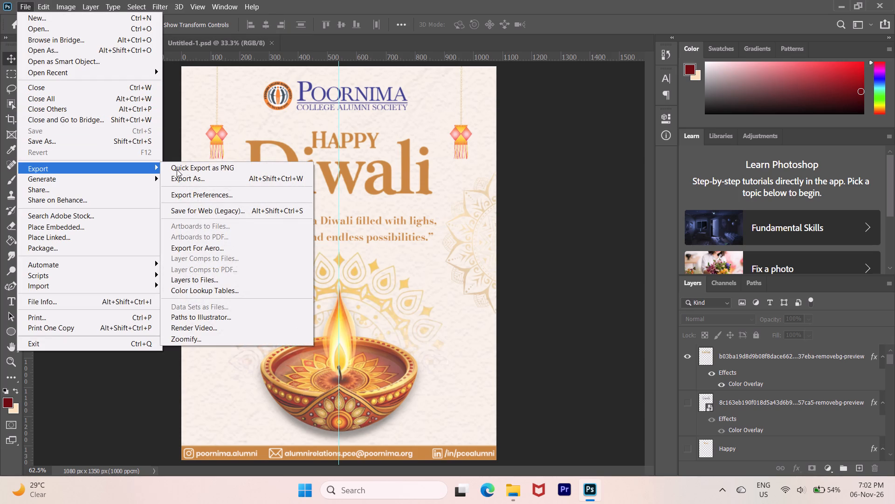
click(177, 169)
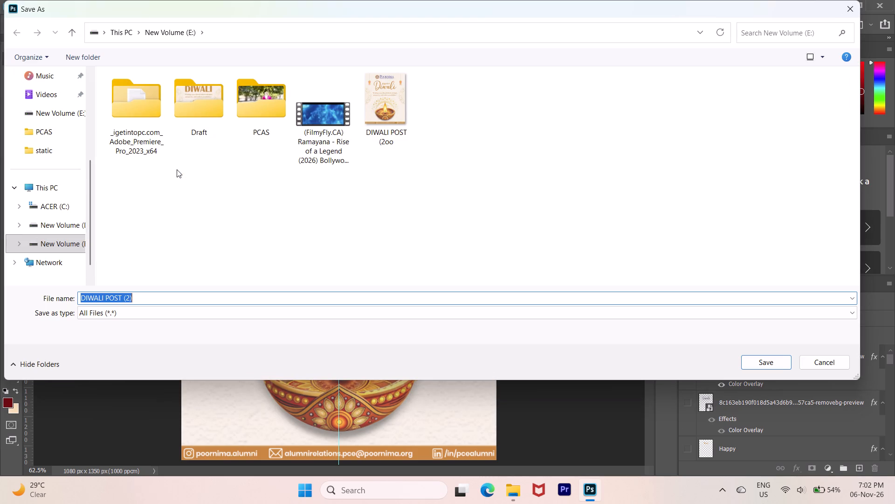
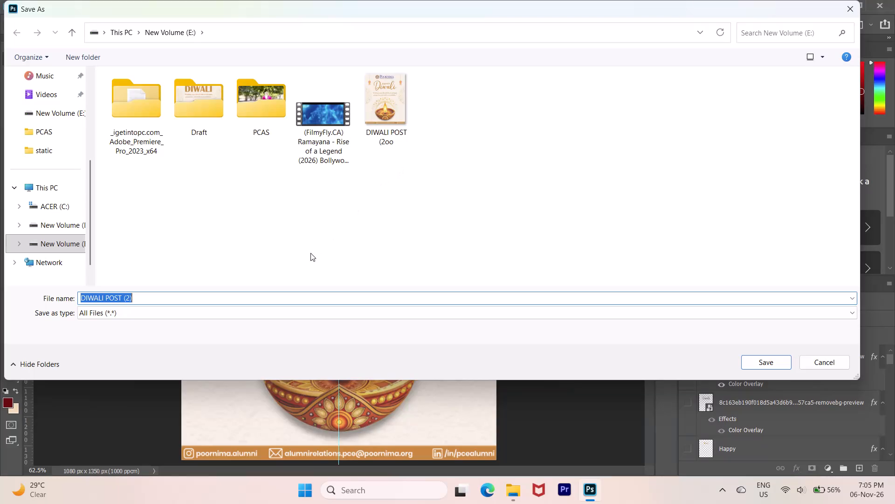
Save the exported PNG on New Volume (E:) under the file name DIWALI POST (2)a.
click(270, 296)
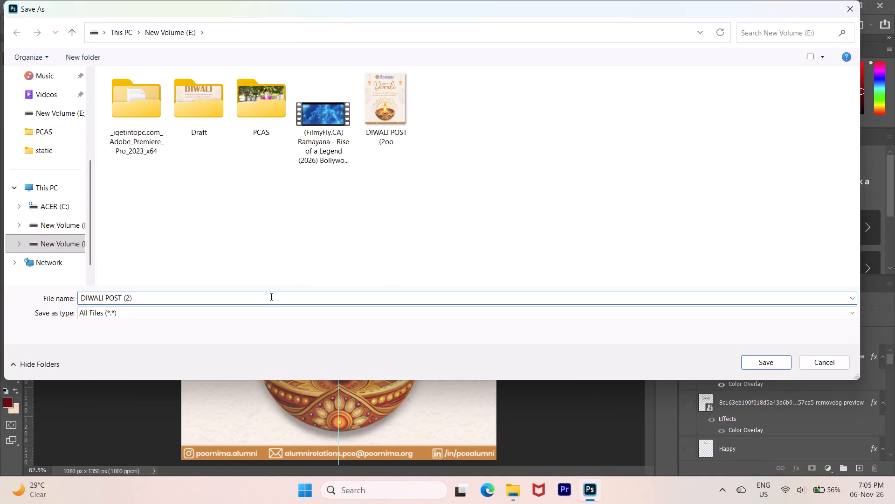
text(nn)
key(BackSpace)
key(BackSpace)
text(aa)
key(BackSpace)
key(Return)
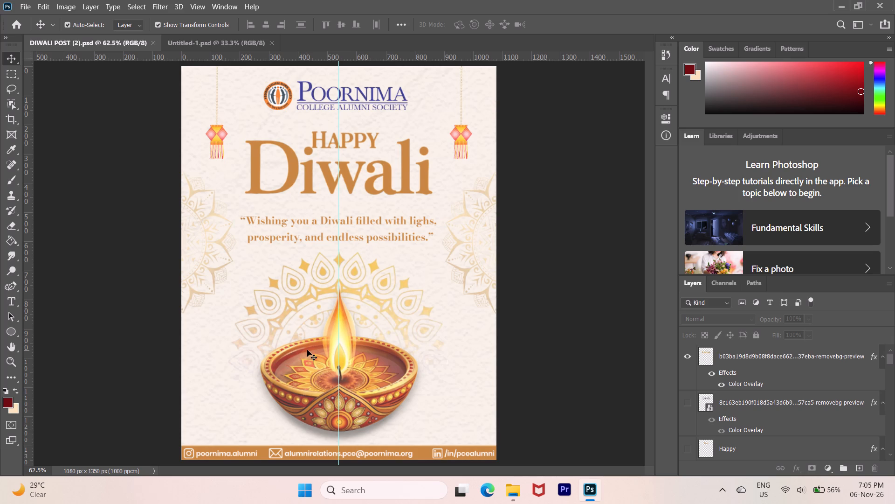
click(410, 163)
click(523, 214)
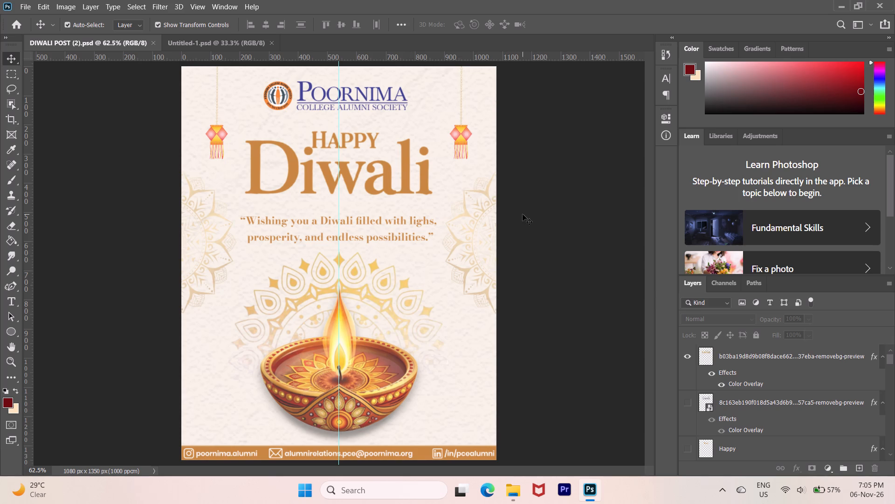
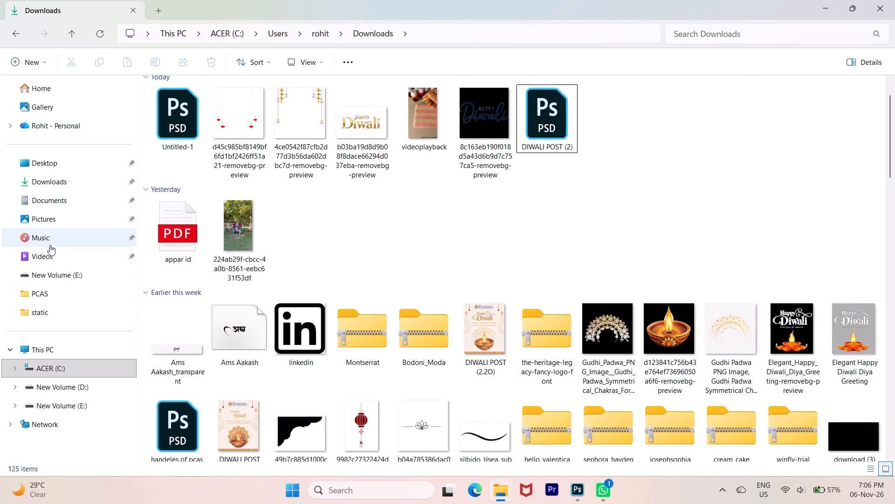
Go to New Volume (E:) and select the exported DIWALI POST (2)a image.
click(61, 367)
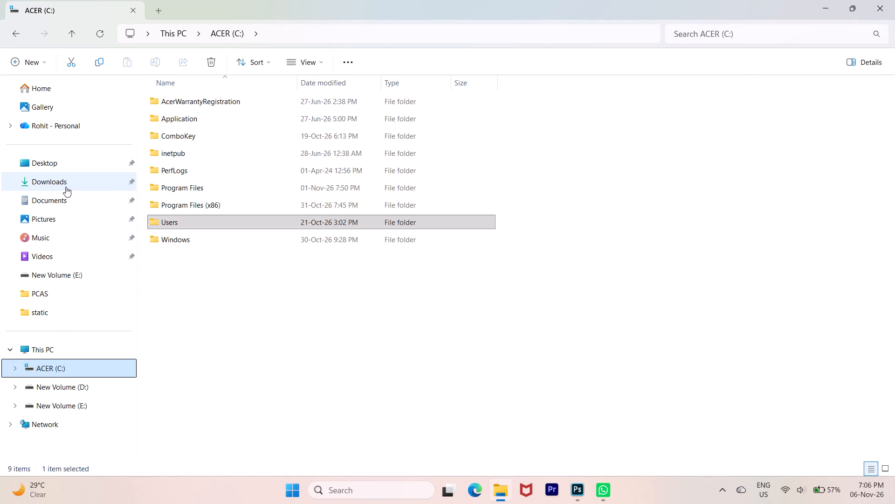
click(90, 407)
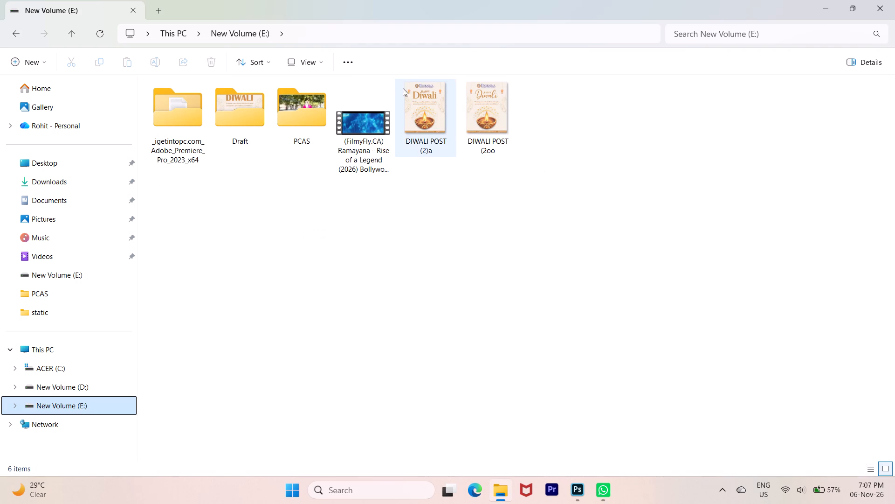
click(418, 101)
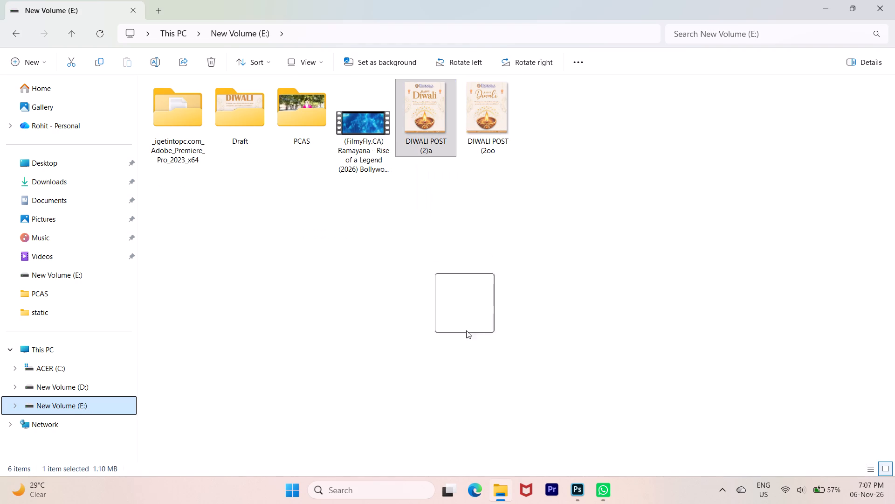
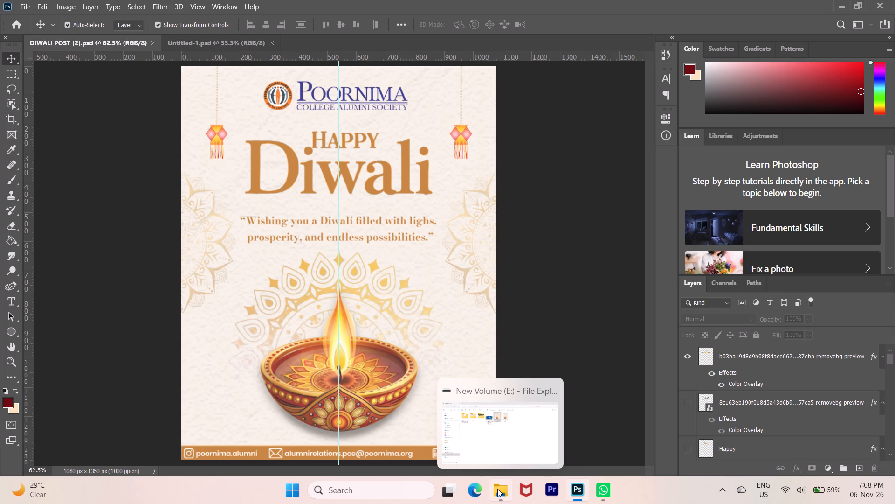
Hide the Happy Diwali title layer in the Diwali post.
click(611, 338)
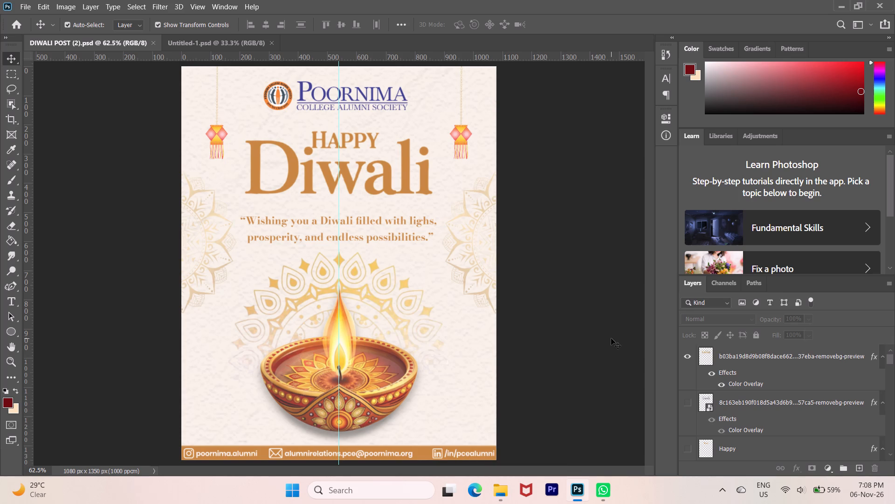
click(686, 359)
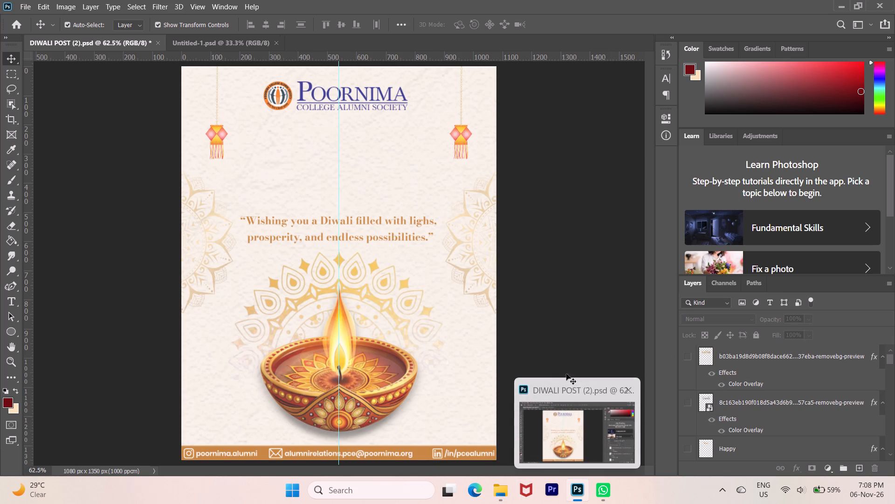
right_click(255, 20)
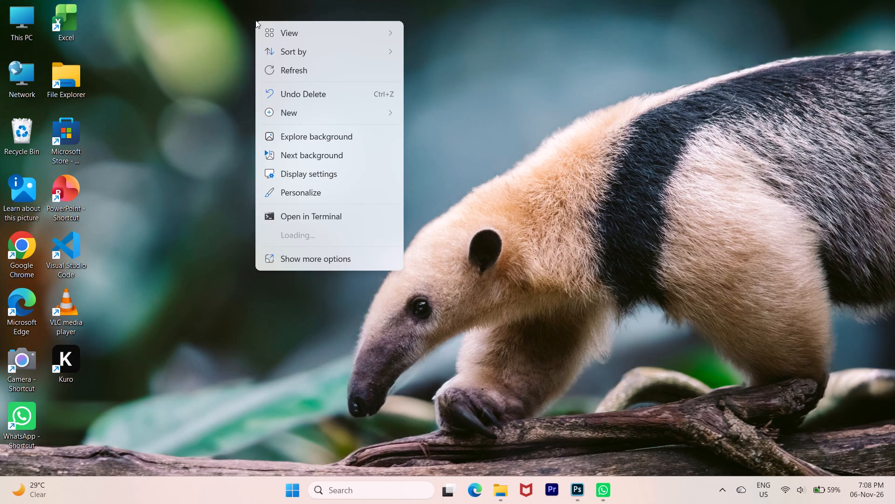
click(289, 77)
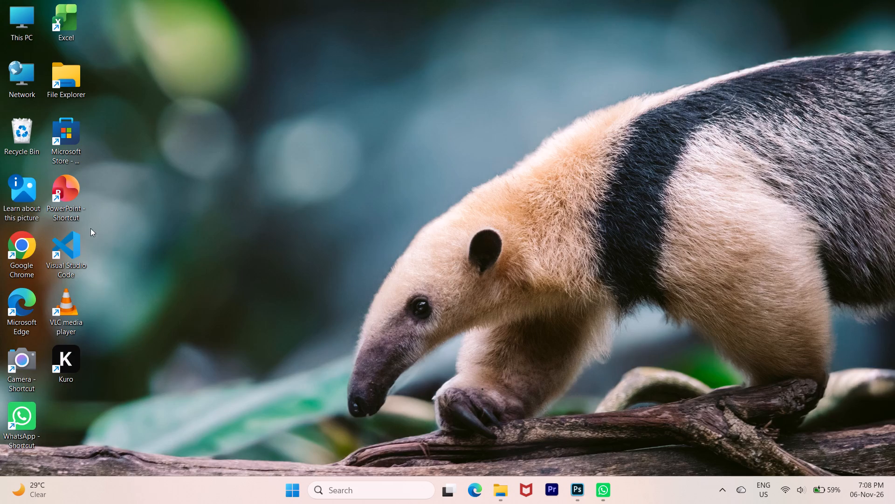
Open Google Chrome from the desktop and go to the Pinterest home feed.
double_click(19, 240)
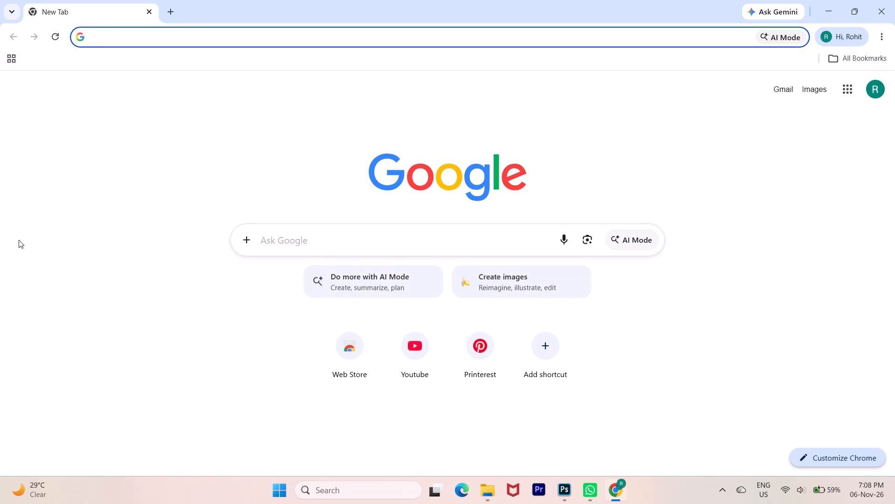
click(19, 240)
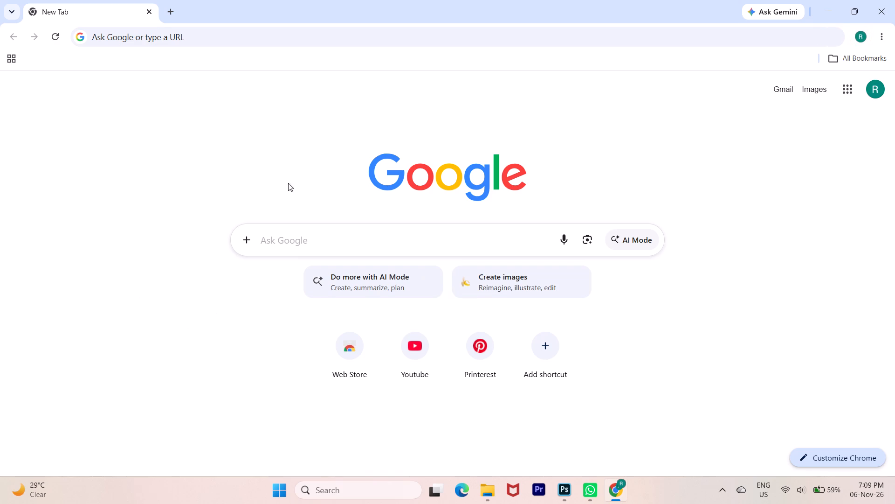
click(483, 345)
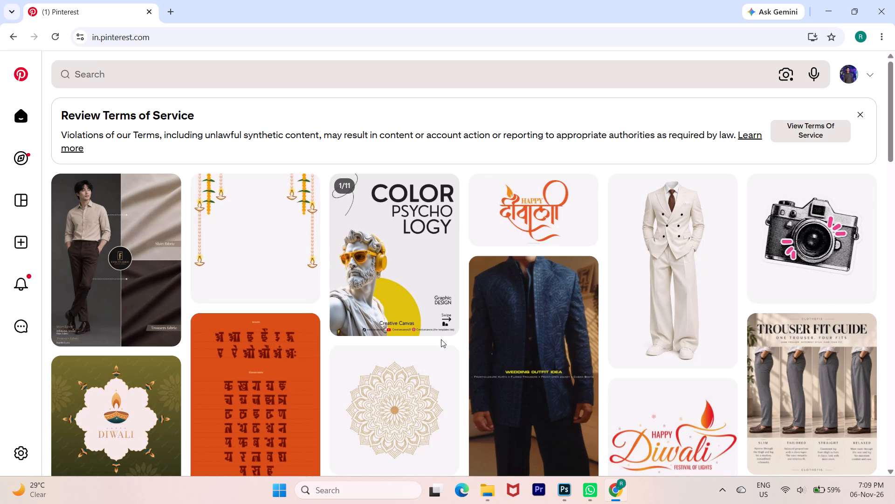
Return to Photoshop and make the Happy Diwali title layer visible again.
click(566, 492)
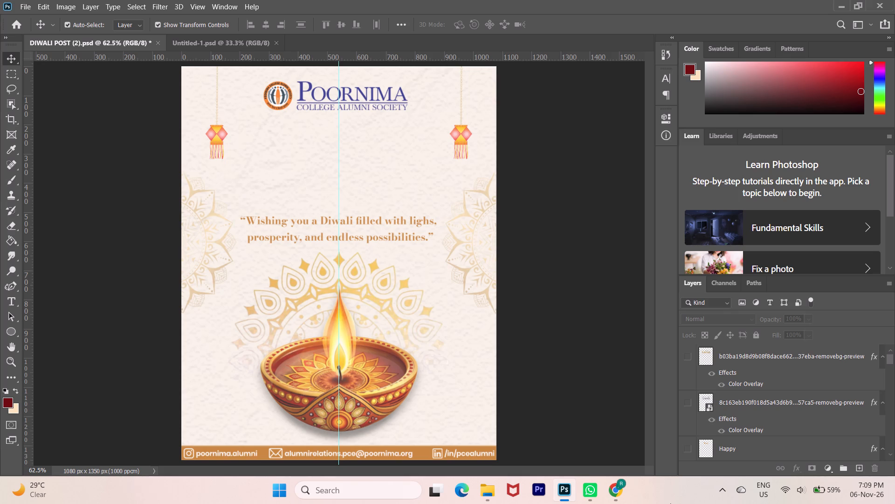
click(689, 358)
Scale the Happy Diwali title down to about 88% and centre it horizontally on the vertical guide.
click(405, 171)
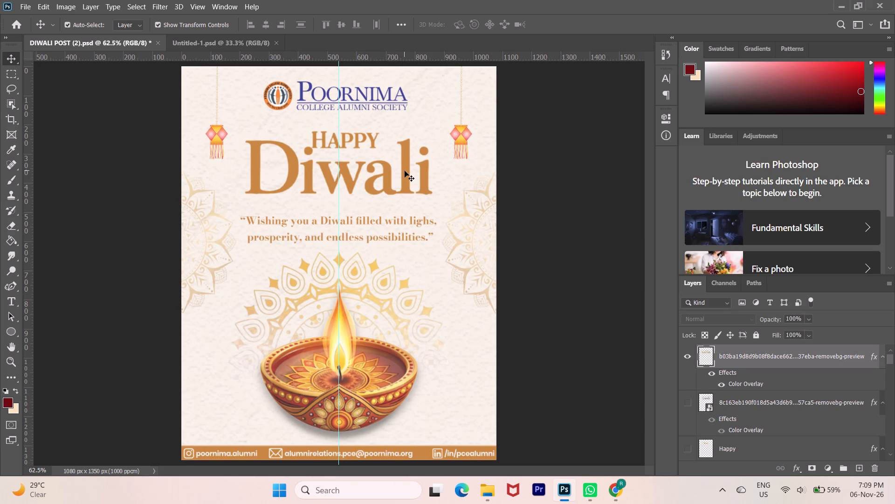
drag(247, 193, 272, 182)
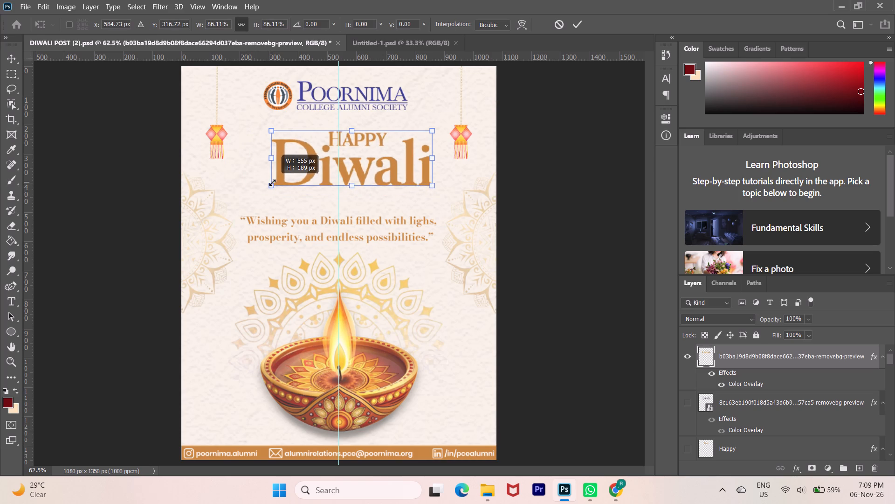
drag(272, 182, 268, 184)
key(shift+Left)
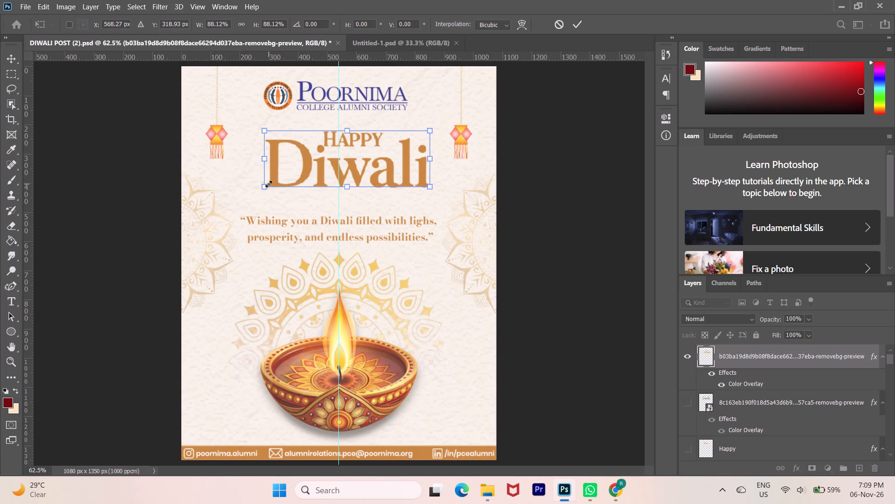
key(shift+Left)
key(shift+Left)
key(shift+Left)
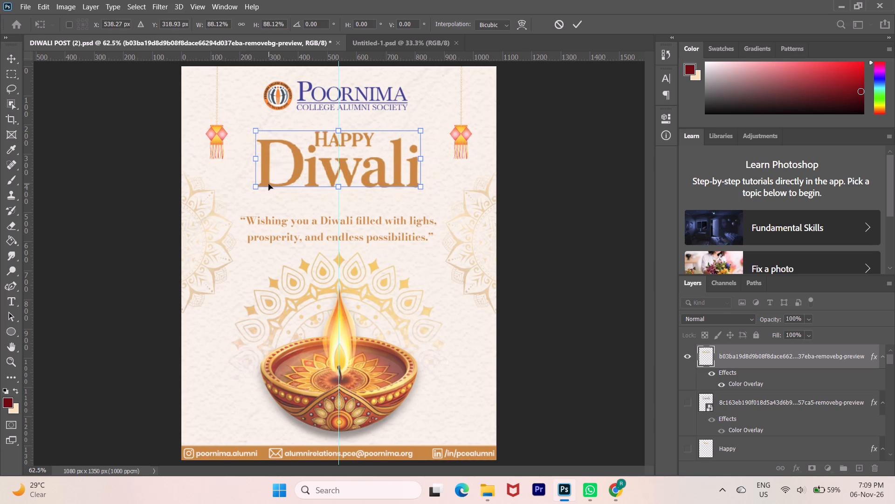
key(Right)
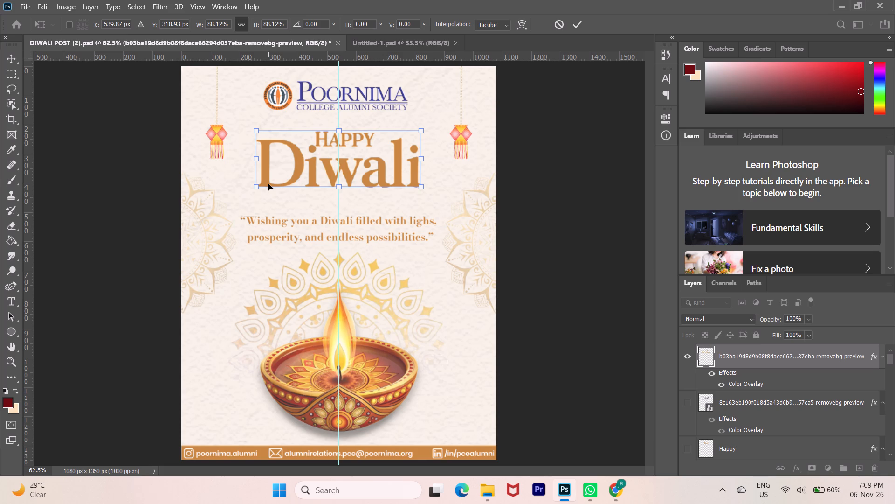
key(Return)
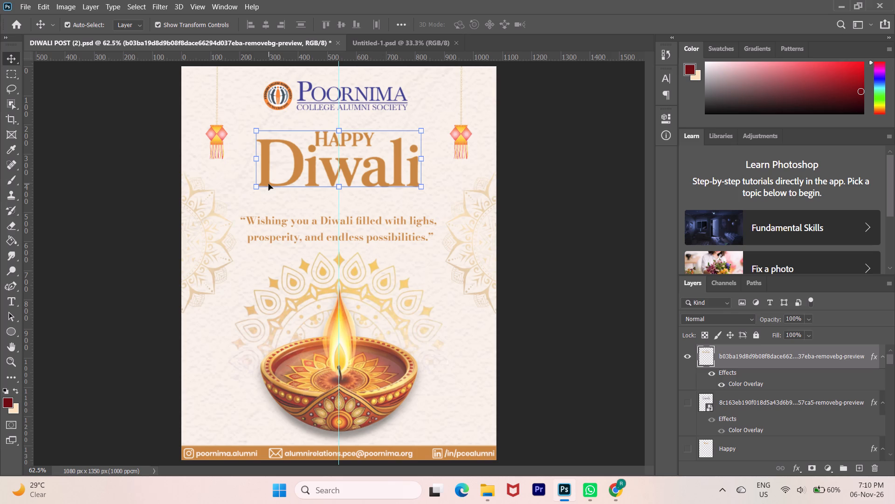
click(531, 181)
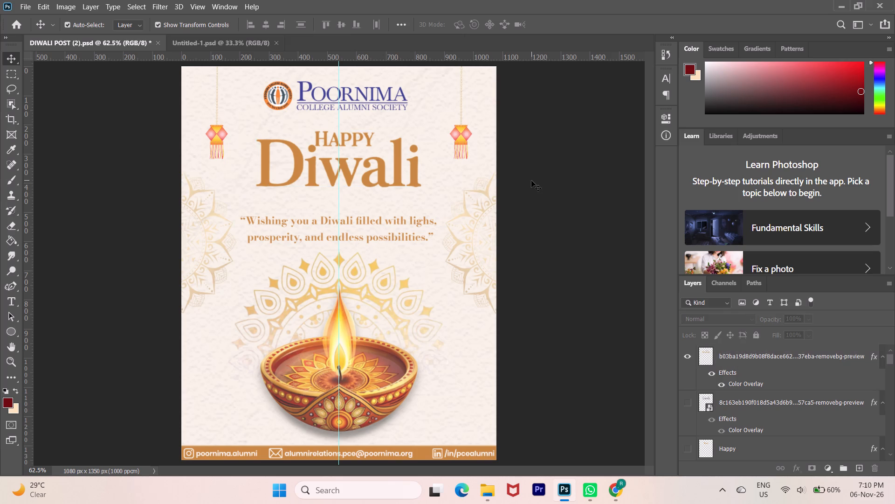
Save the DIWALI POST (2) document.
key(ctrl+s)
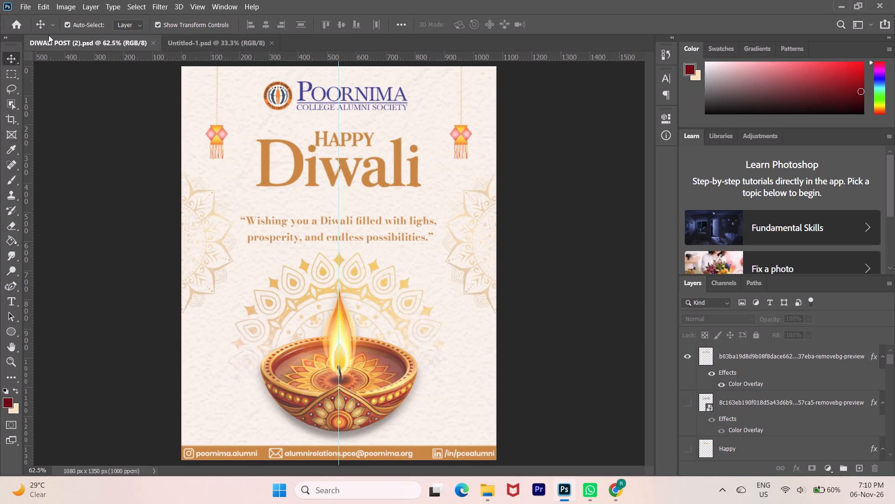
Quick-export the post as a PNG named DIWALI POST (2)b to New Volume (E:).
click(24, 6)
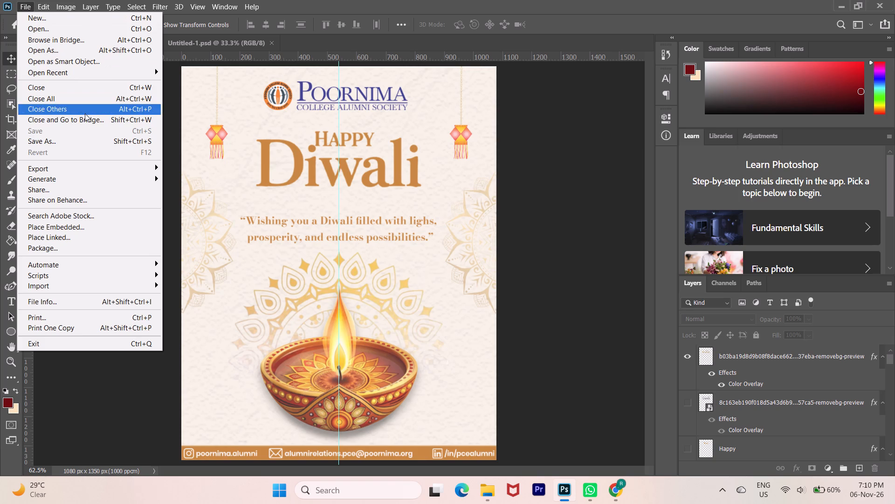
click(98, 171)
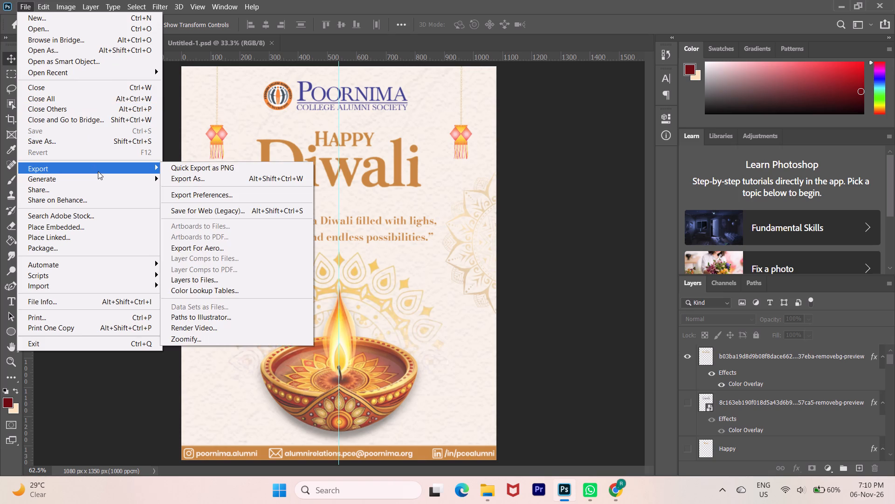
click(193, 171)
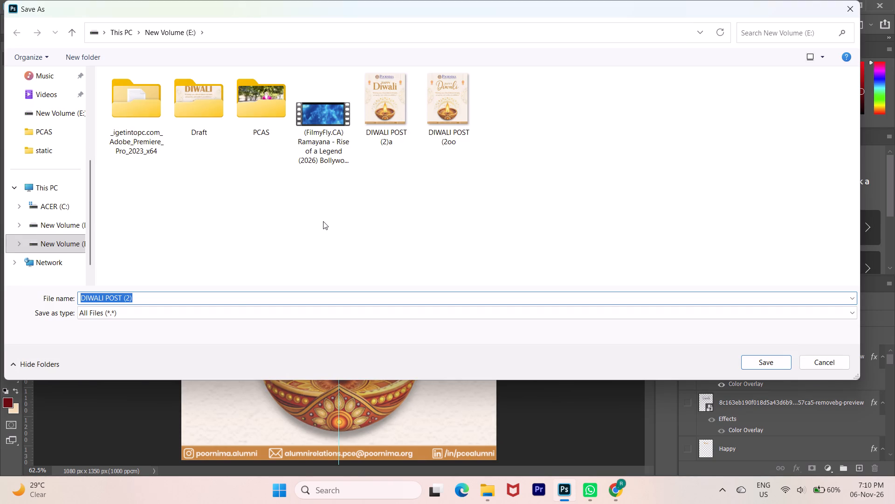
click(219, 300)
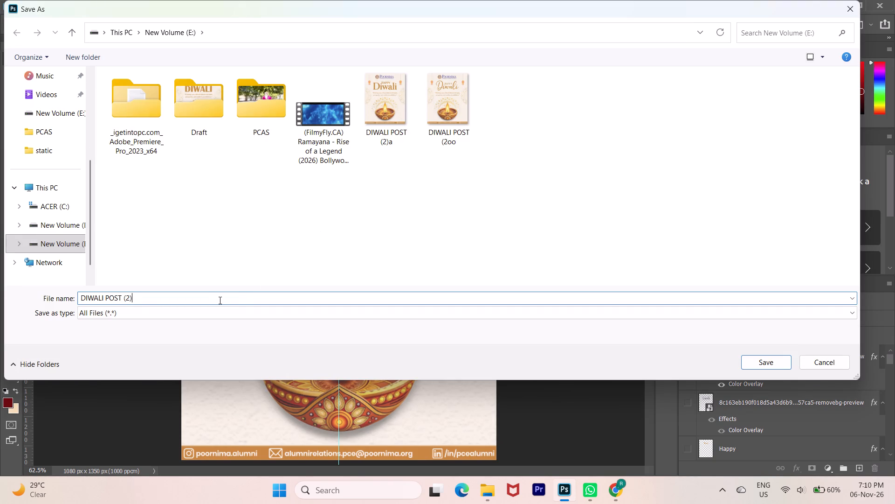
key(b)
key(Return)
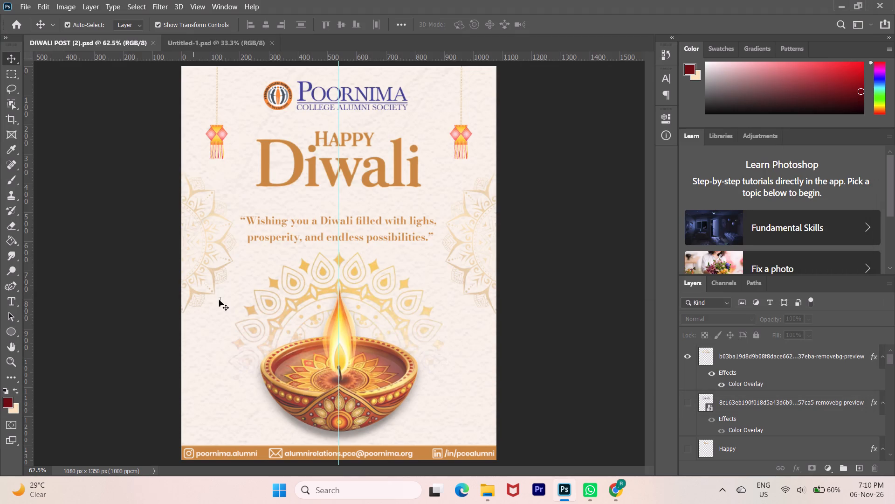
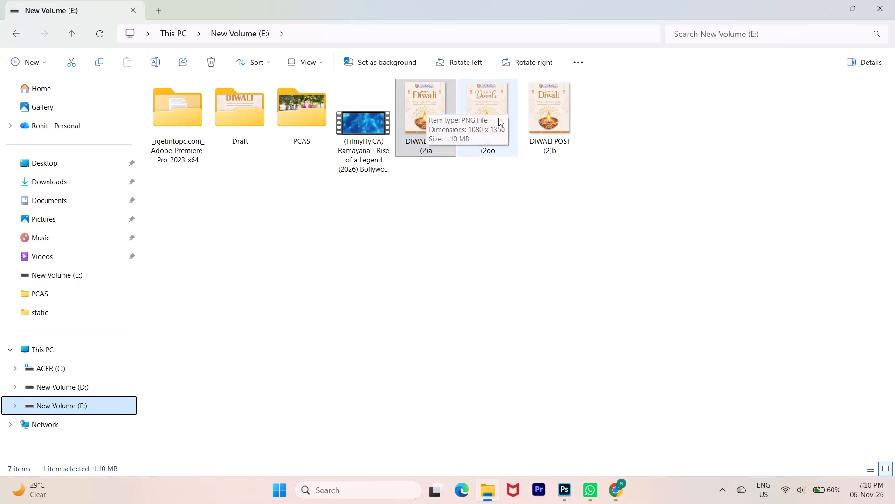
Select the exported DIWALI POST (2)b image in New Volume (E:).
click(552, 115)
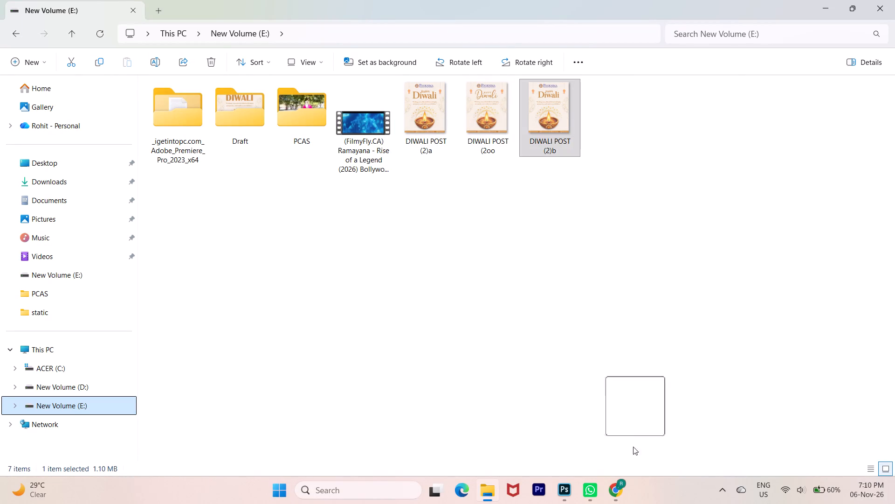
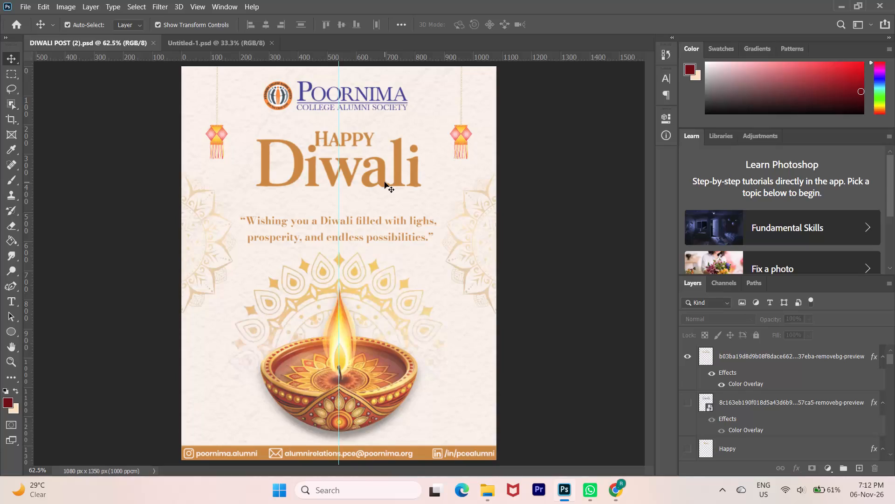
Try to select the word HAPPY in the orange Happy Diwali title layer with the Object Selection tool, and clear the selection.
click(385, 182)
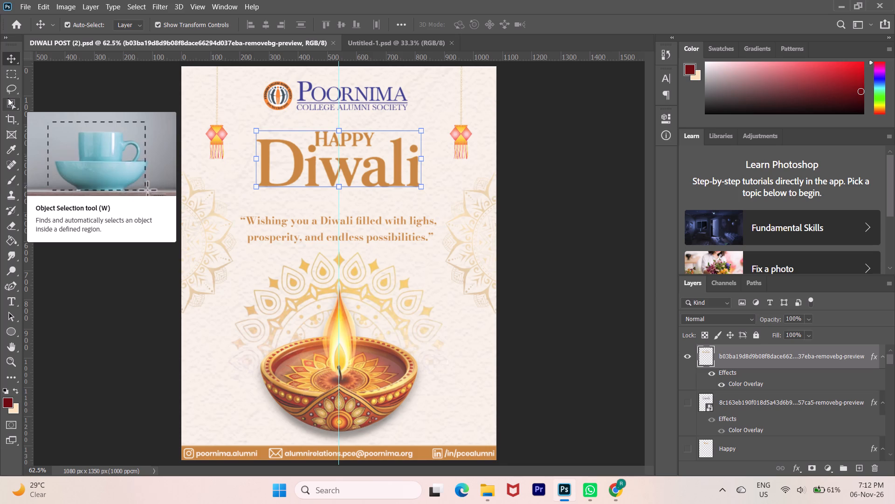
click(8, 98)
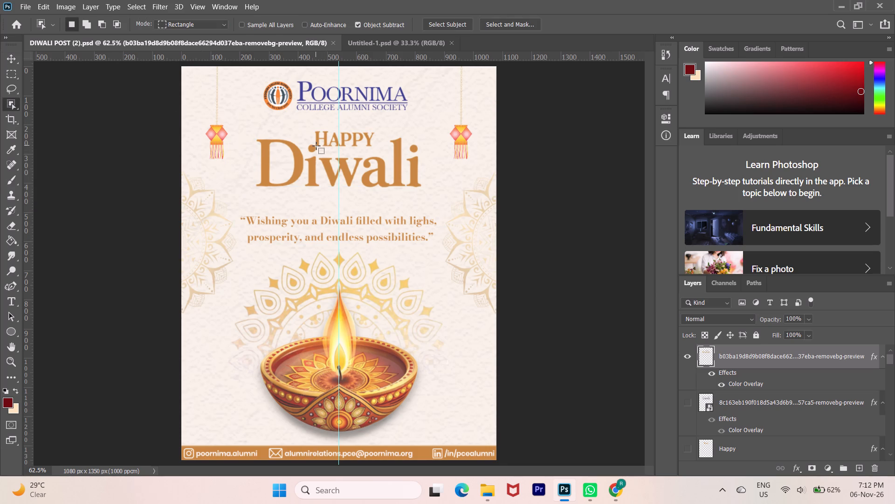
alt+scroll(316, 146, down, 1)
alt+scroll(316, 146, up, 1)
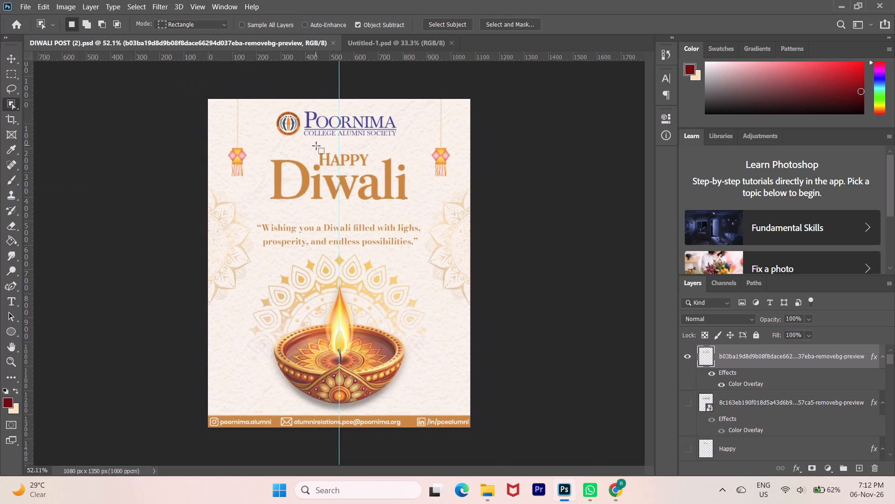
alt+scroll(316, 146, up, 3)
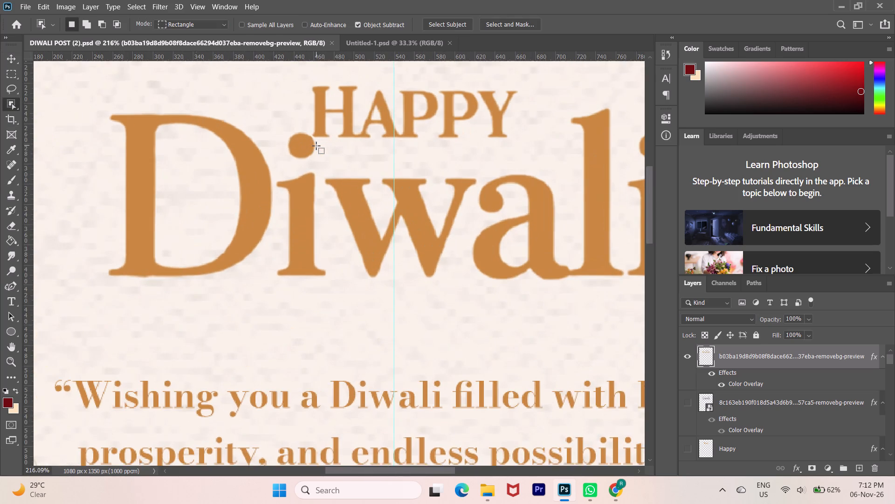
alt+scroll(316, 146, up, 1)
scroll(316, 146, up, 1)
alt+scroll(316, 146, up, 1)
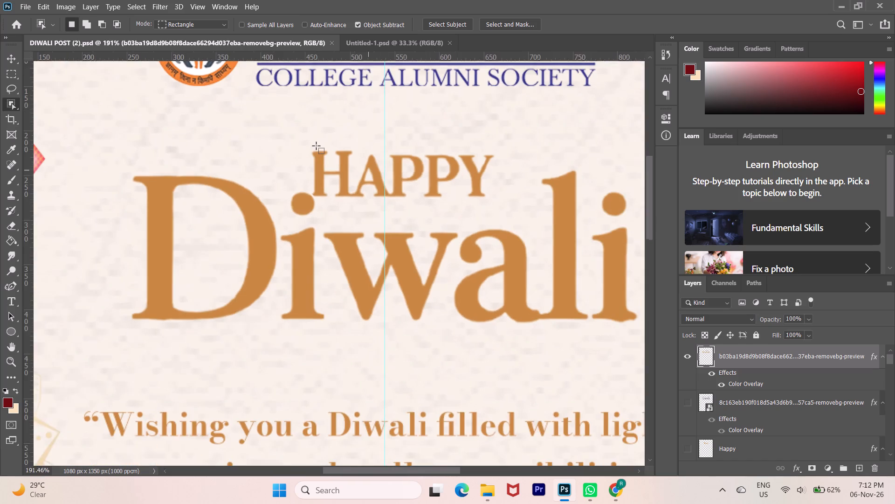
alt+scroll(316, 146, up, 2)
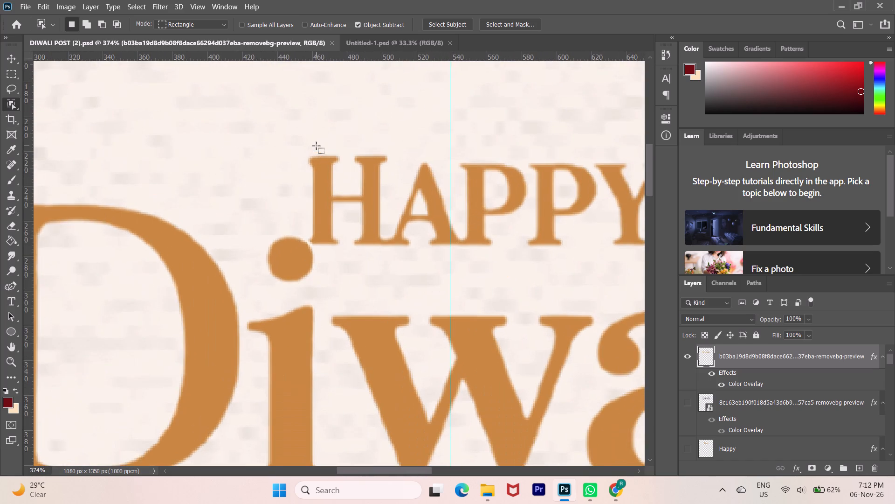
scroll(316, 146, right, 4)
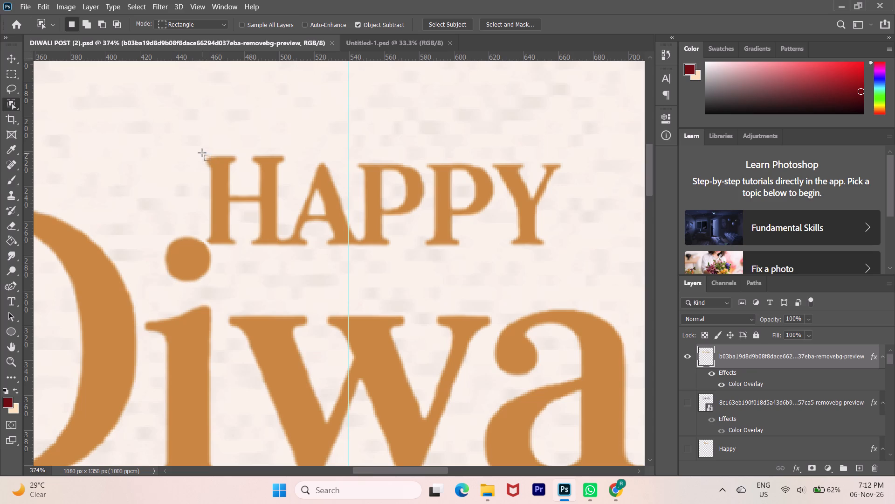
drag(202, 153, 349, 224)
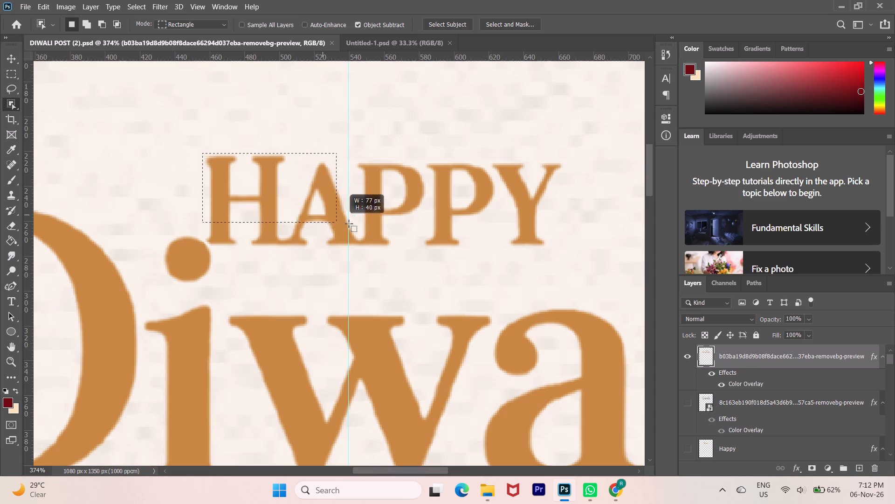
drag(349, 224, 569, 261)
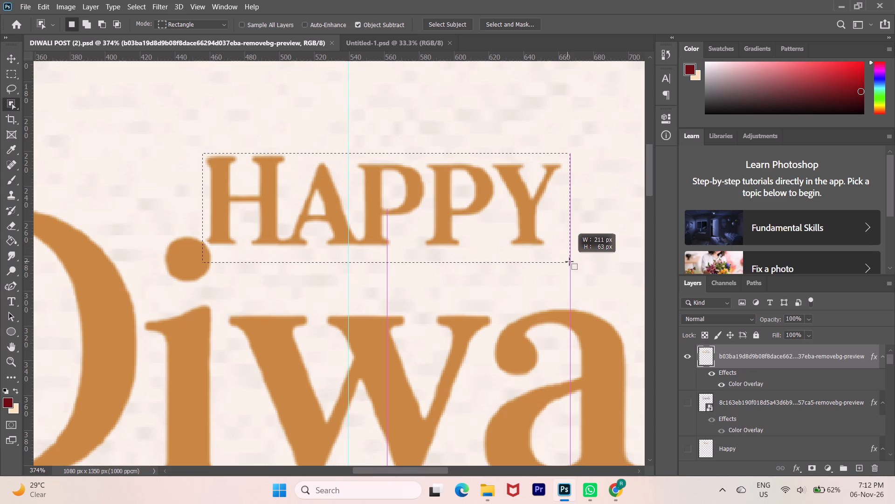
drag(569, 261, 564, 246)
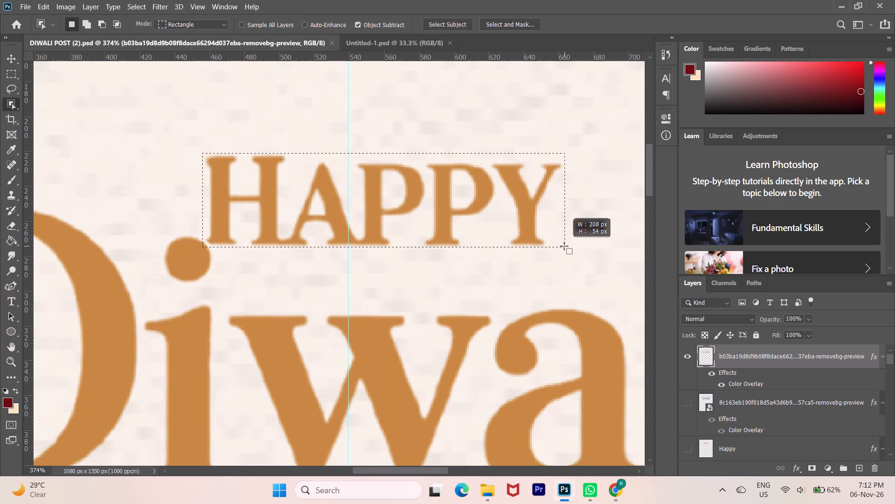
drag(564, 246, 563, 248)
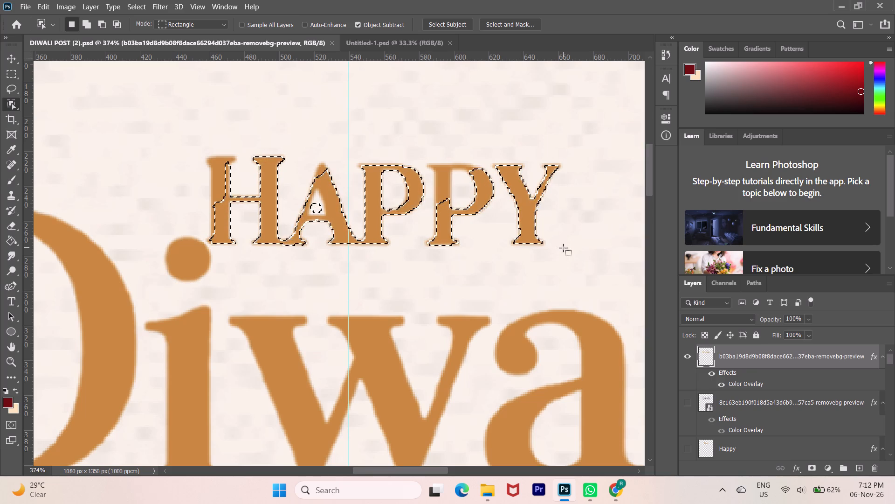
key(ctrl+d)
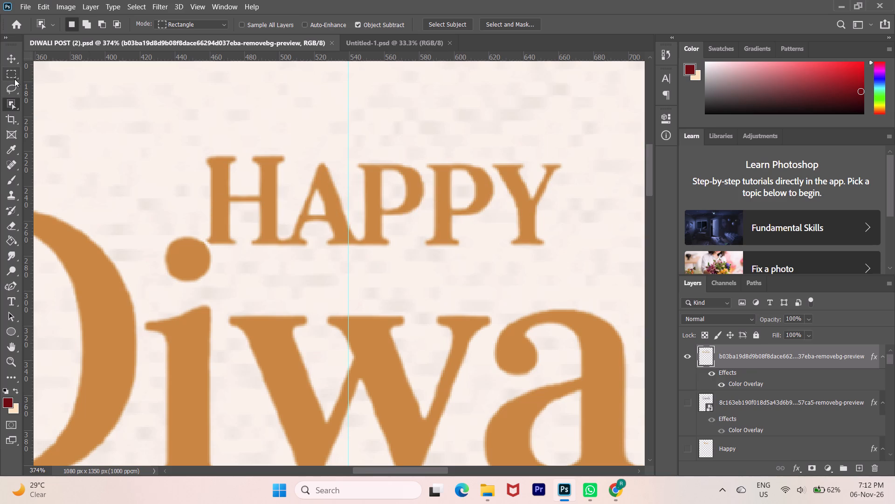
Outline the word HAPPY in the title with the Polygonal Lasso tool and copy it onto a new layer.
right_click(11, 104)
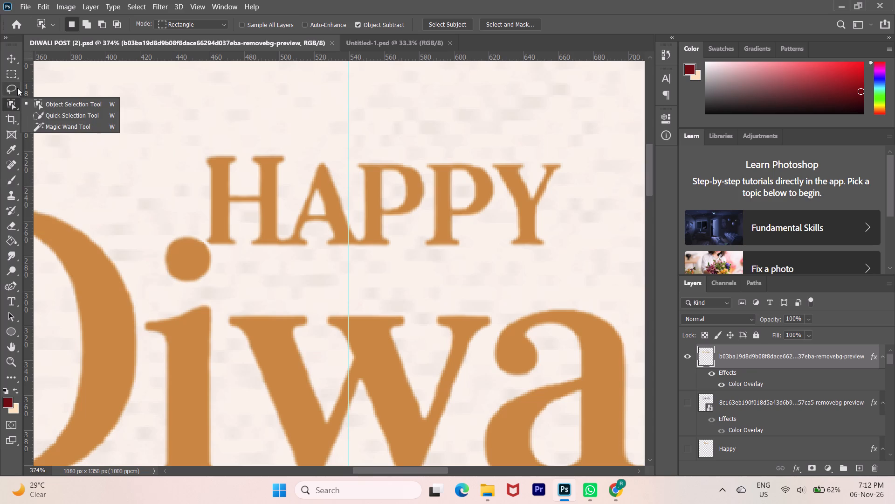
click(17, 88)
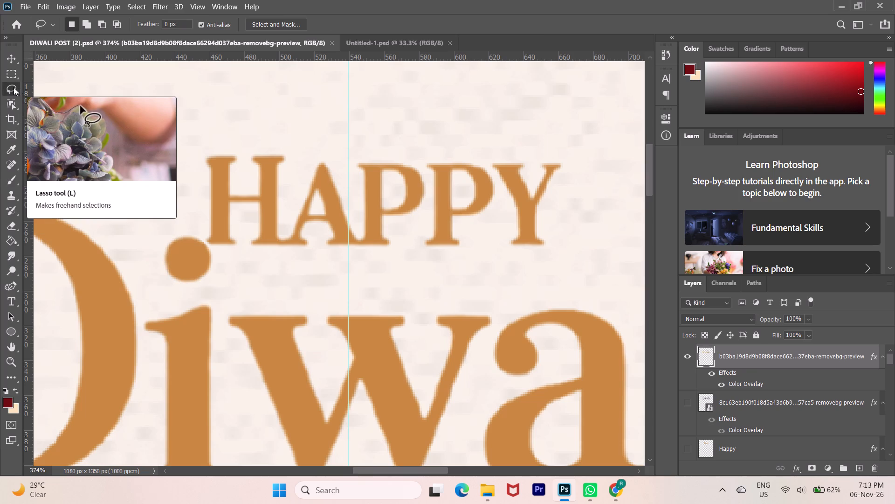
right_click(14, 87)
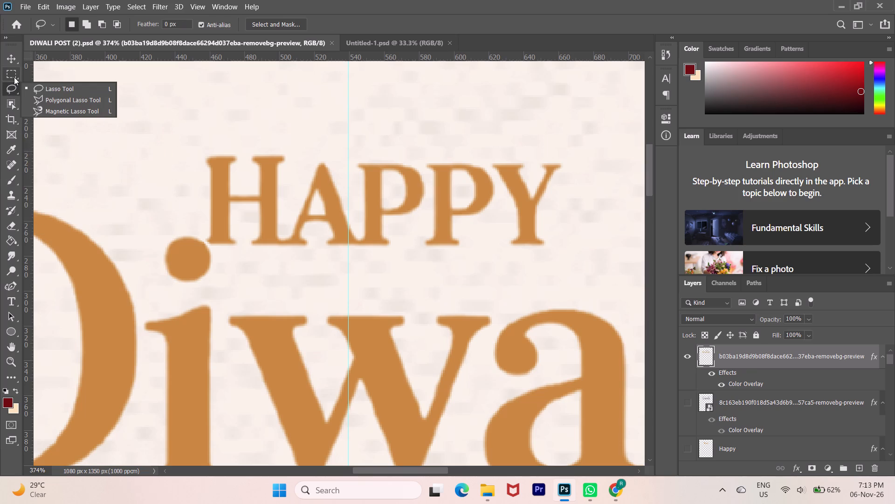
click(39, 98)
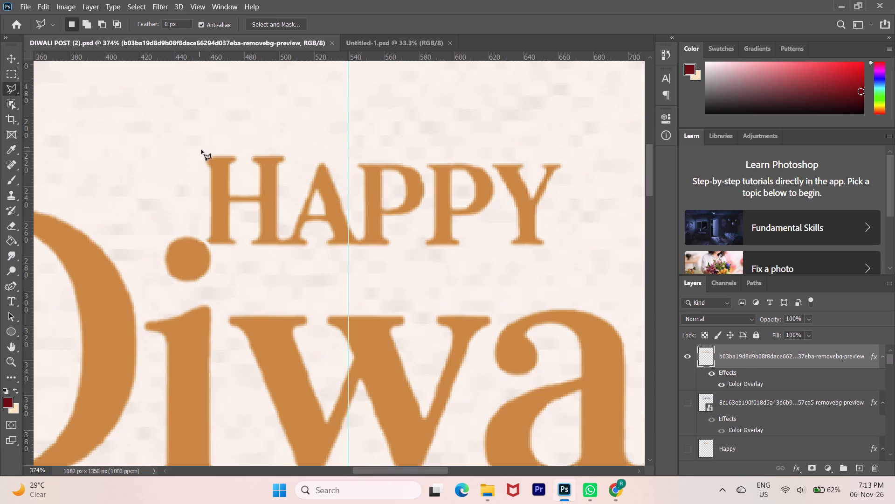
click(197, 143)
click(571, 152)
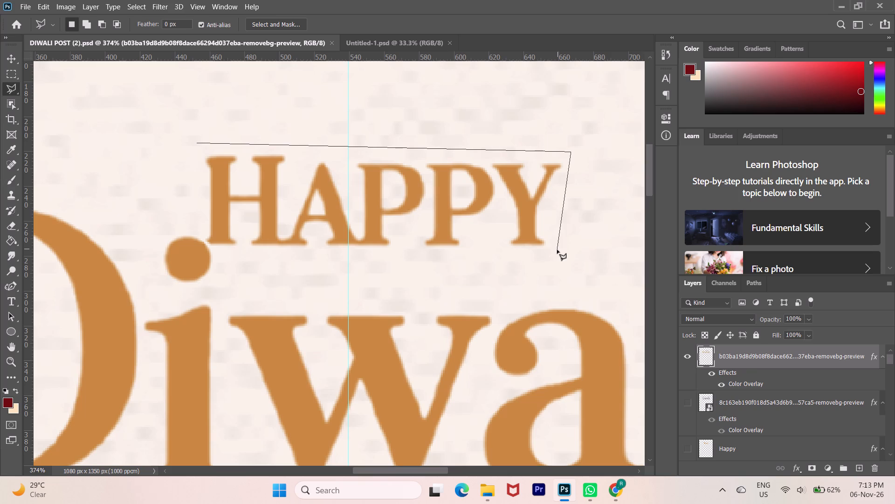
click(557, 250)
drag(547, 257, 338, 271)
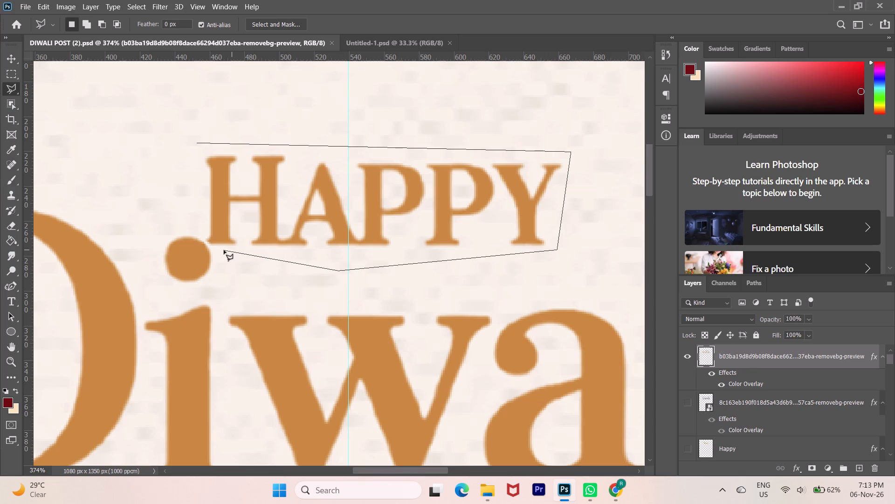
click(224, 250)
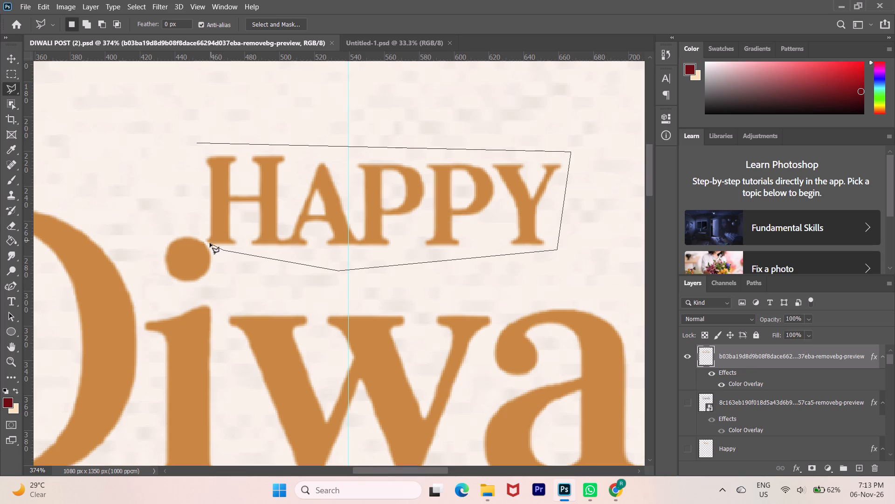
click(210, 246)
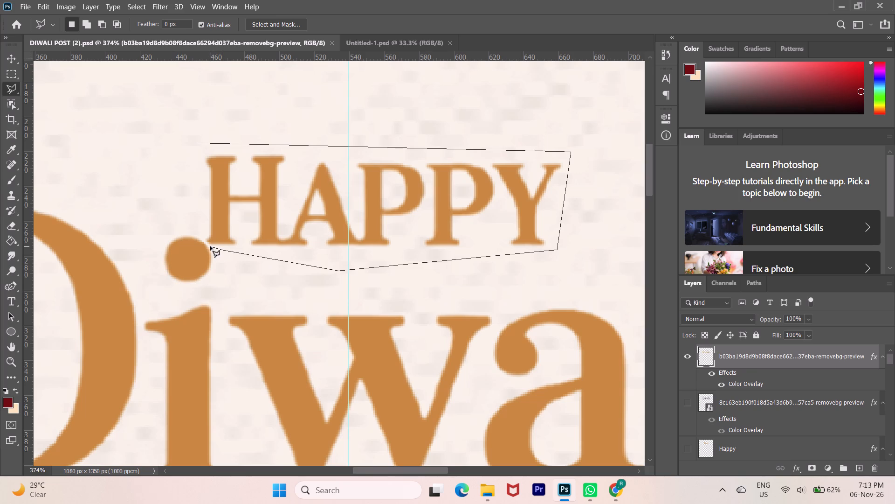
click(207, 244)
click(204, 239)
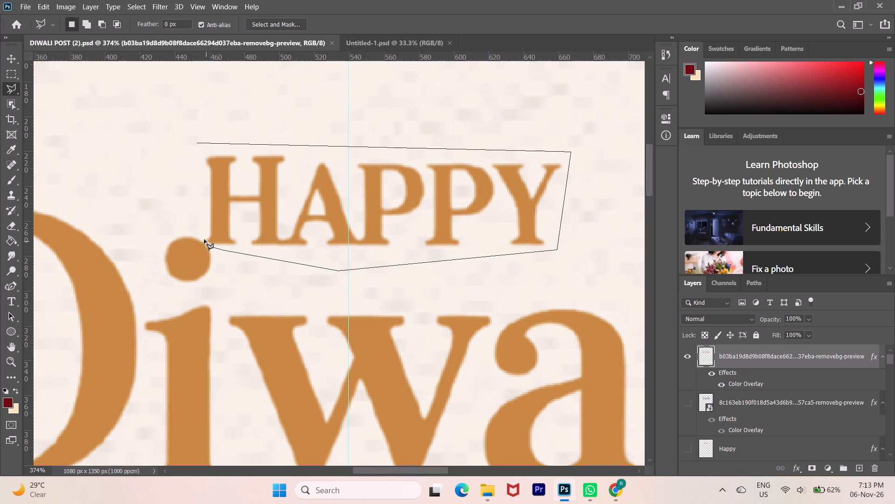
click(201, 232)
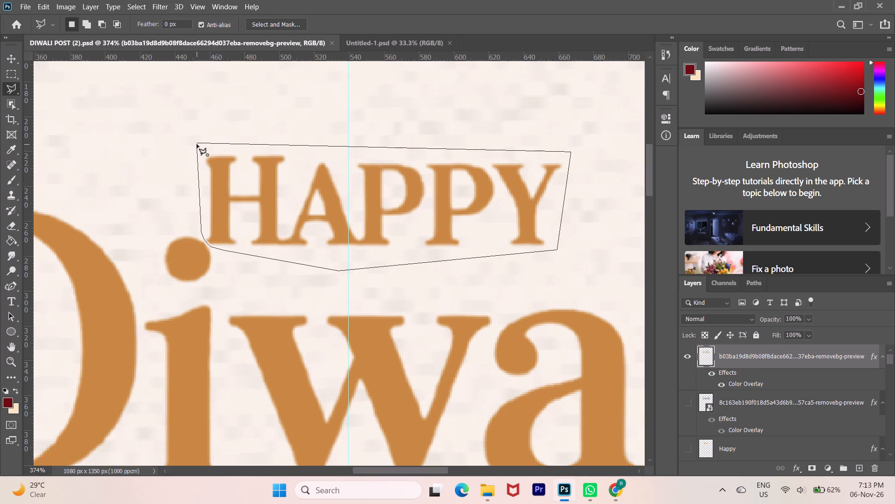
click(196, 143)
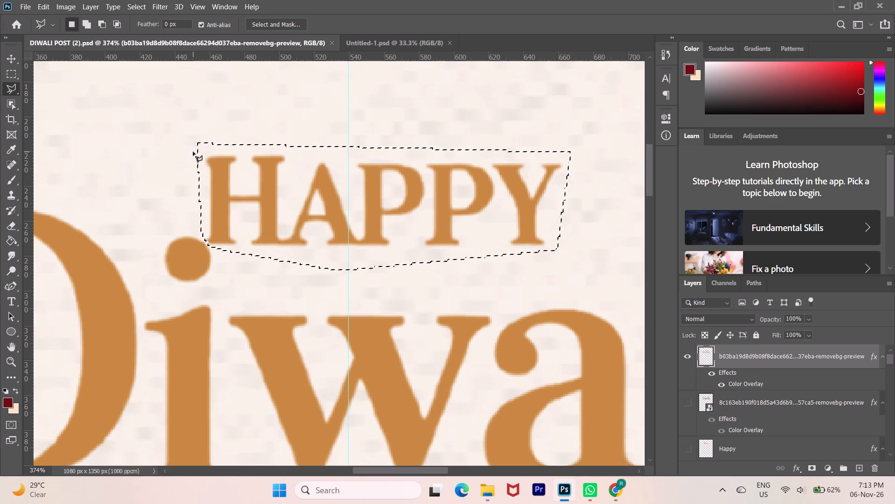
key(ctrl+c)
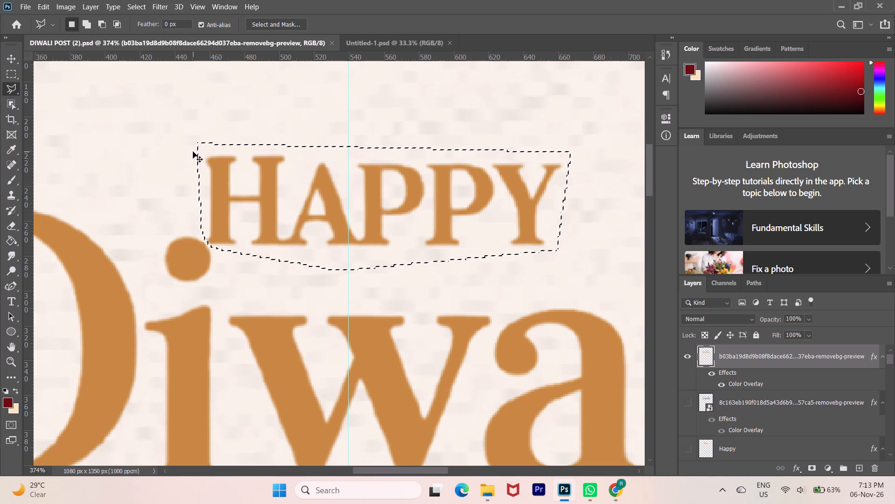
key(ctrl+v)
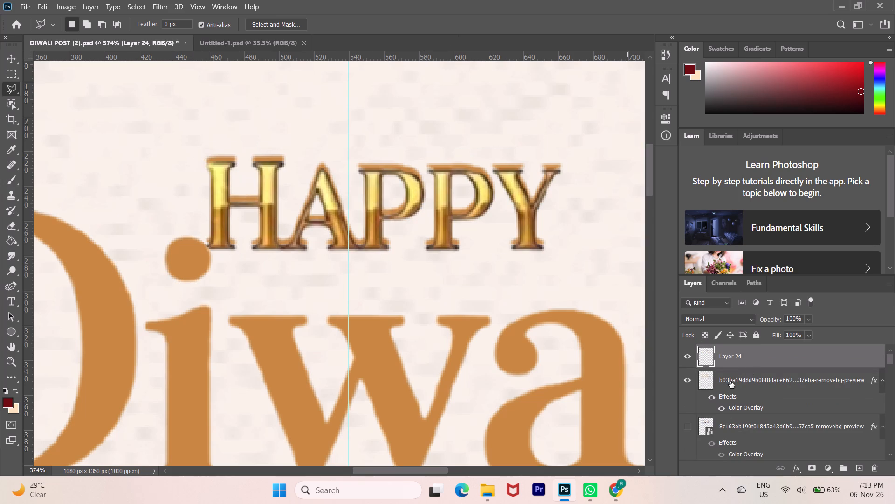
Compare the pasted HAPPY layer with the original title layer by switching their visibility, leaving the pasted layer hidden and the title shown.
click(689, 356)
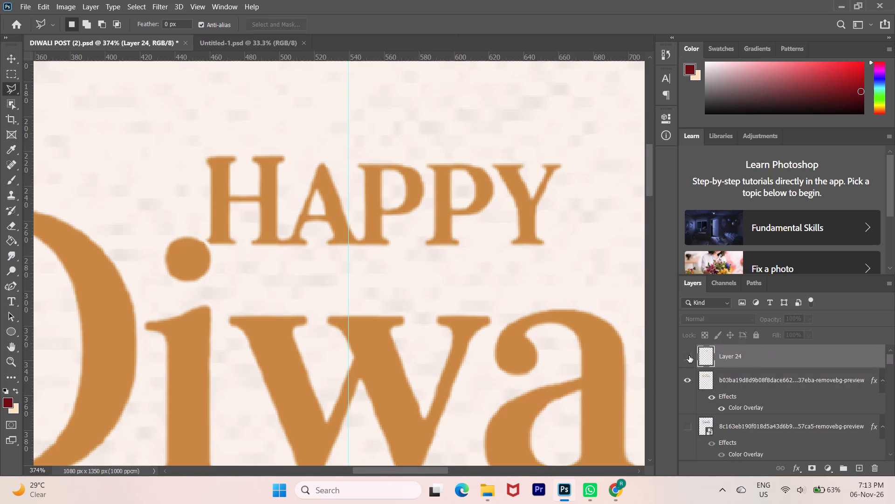
click(689, 356)
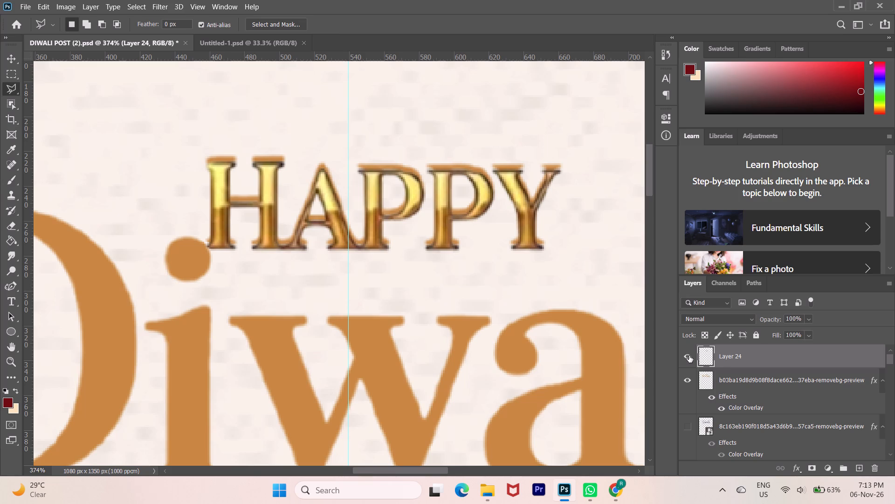
click(688, 386)
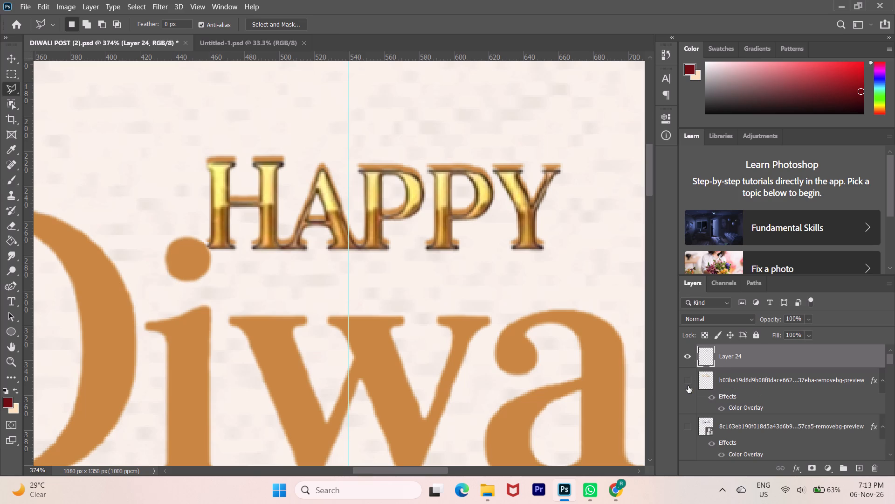
click(688, 386)
click(690, 357)
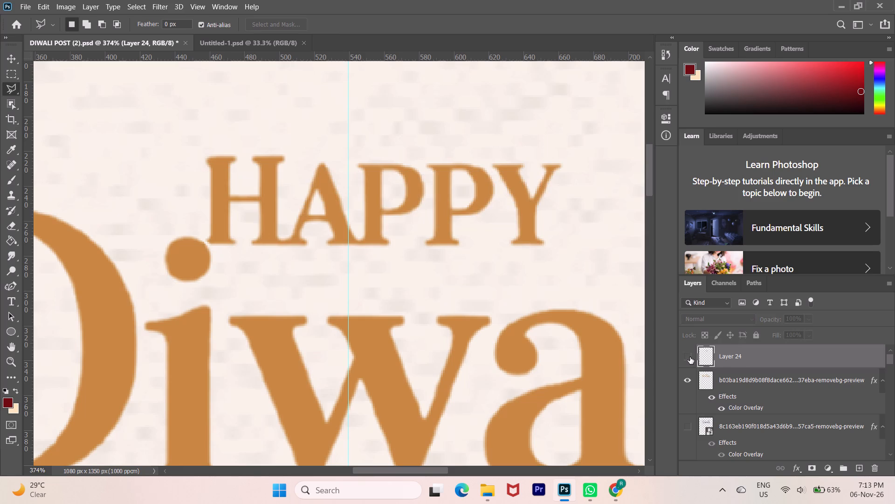
alt+scroll(690, 357, down, 1)
alt+scroll(690, 357, up, 1)
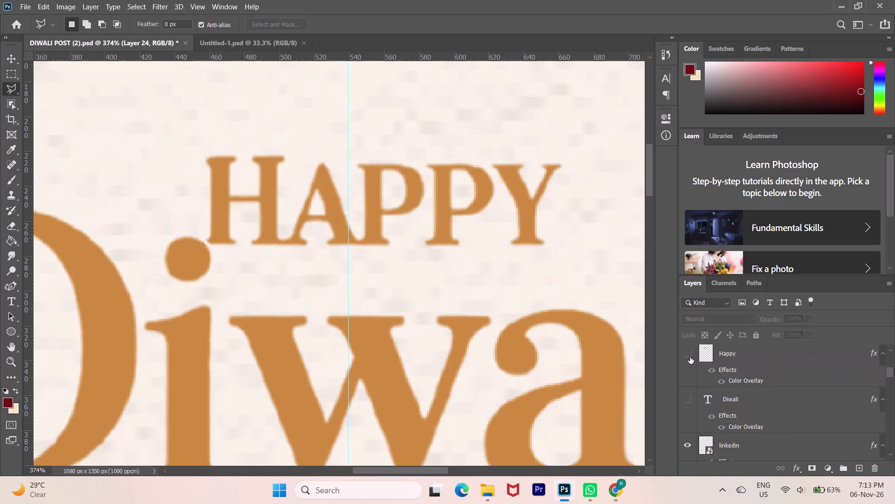
alt+scroll(690, 357, up, 1)
alt+scroll(398, 214, down, 1)
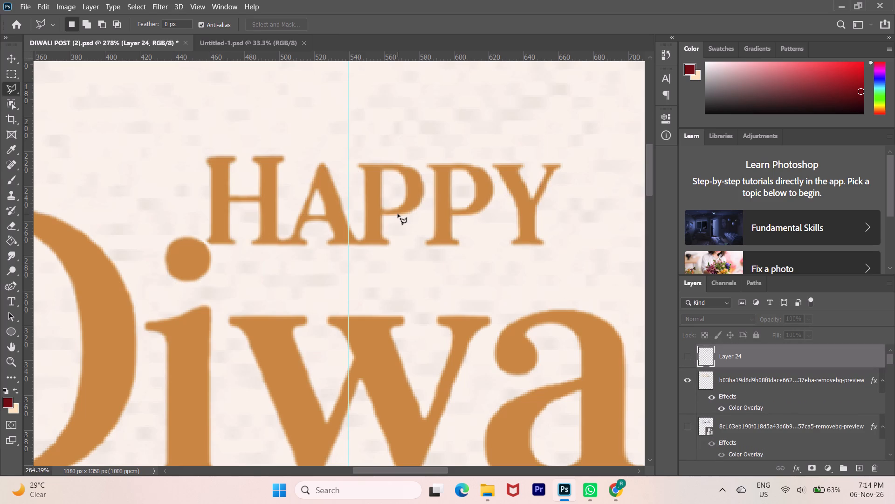
alt+scroll(398, 214, down, 2)
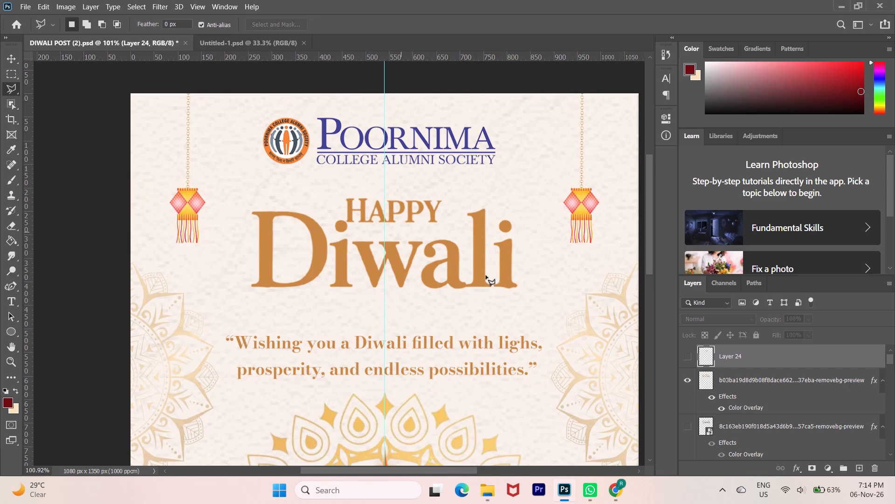
Show the pasted gold HAPPY layer and move it away from the title, up beside the end of the word POORNIMA.
click(689, 358)
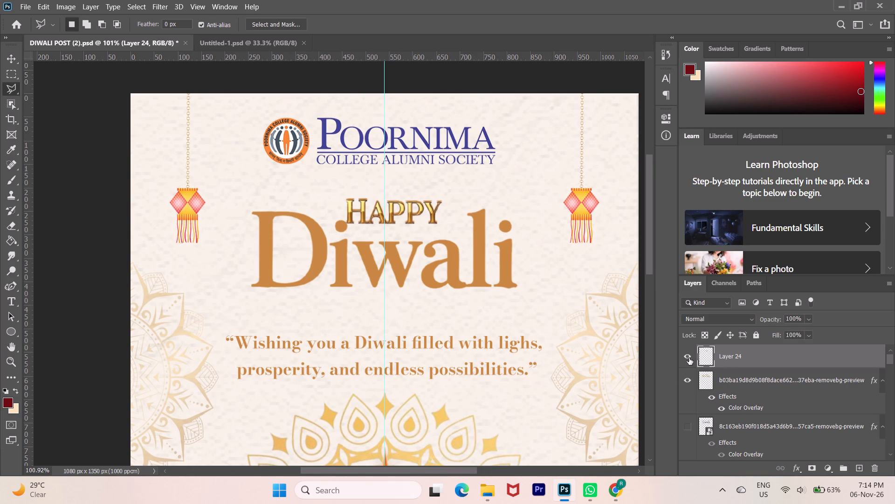
click(758, 358)
key(v)
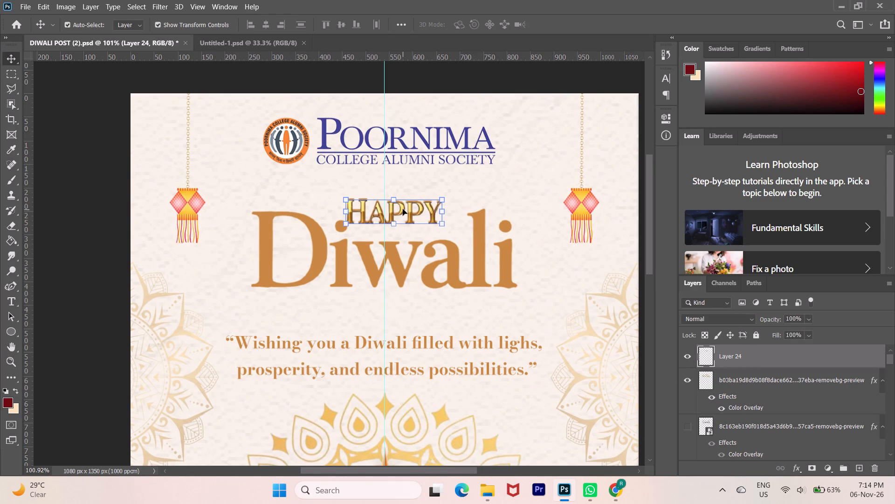
drag(403, 209, 405, 177)
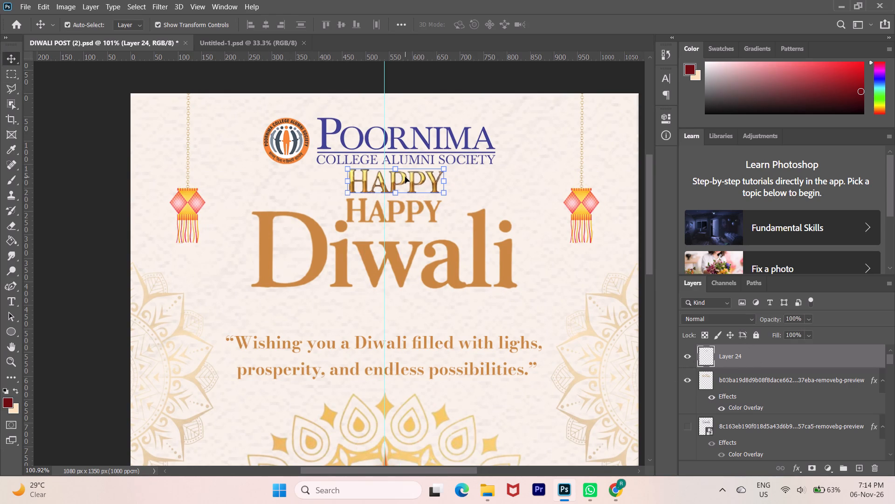
drag(405, 177, 528, 143)
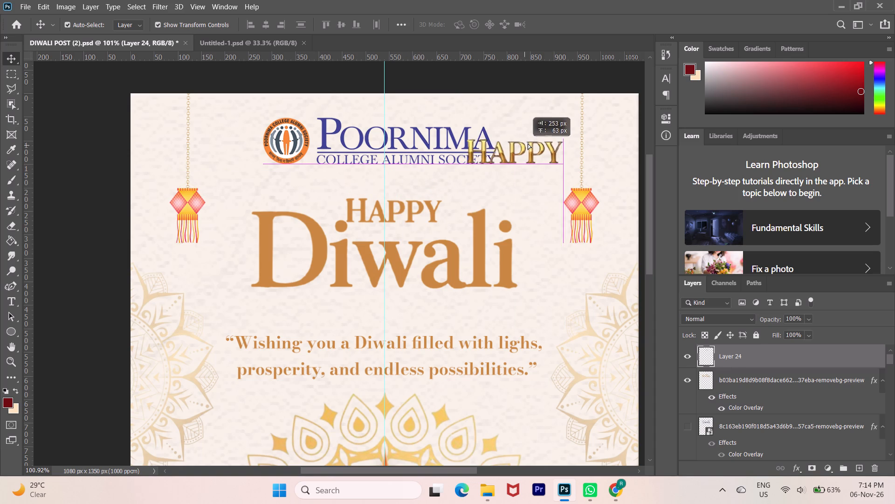
drag(528, 143, 548, 125)
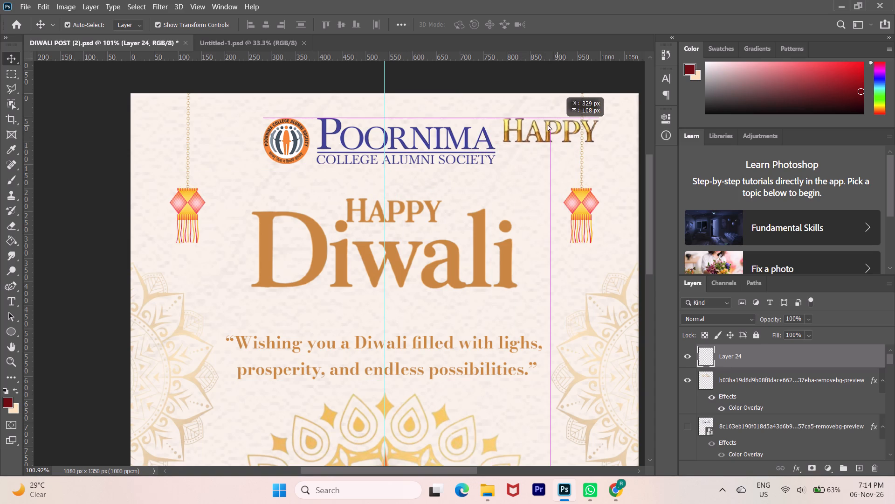
drag(548, 125, 533, 112)
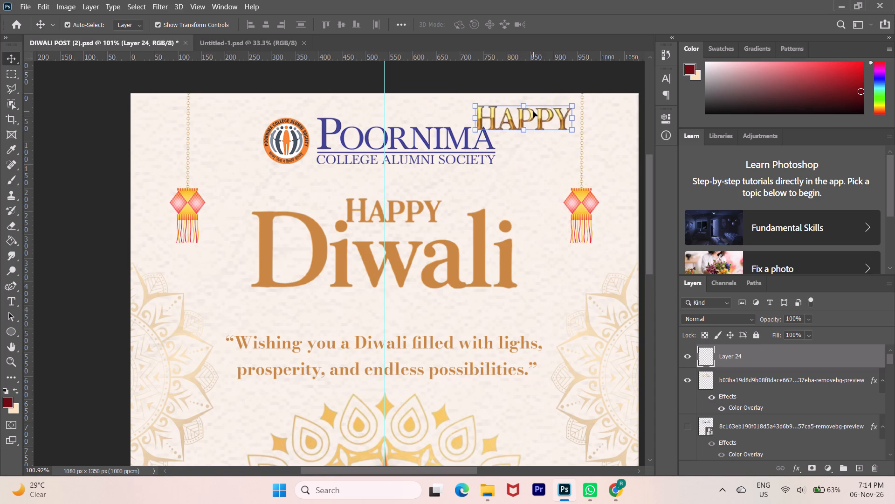
Scale the orange Happy Diwali title to about 86.55% and reposition it lower, centred on the vertical guide at about X 540, Y 362 px.
click(482, 245)
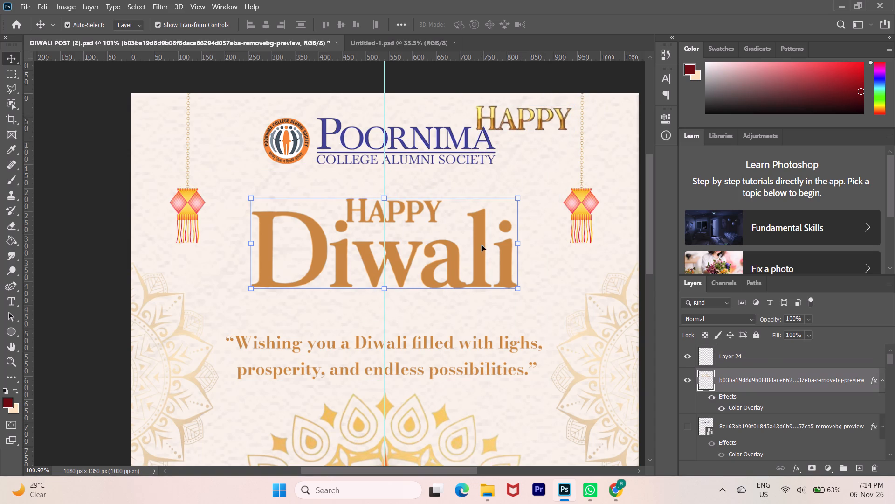
click(518, 197)
drag(518, 197, 506, 198)
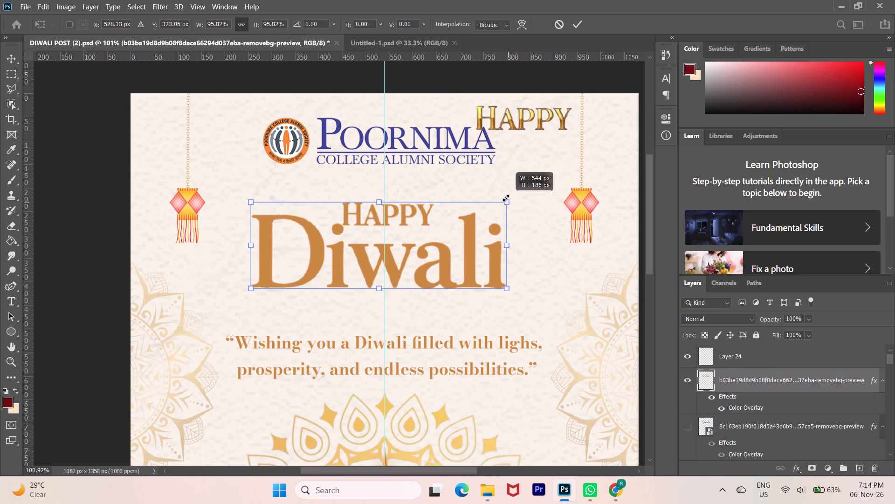
drag(506, 198, 479, 201)
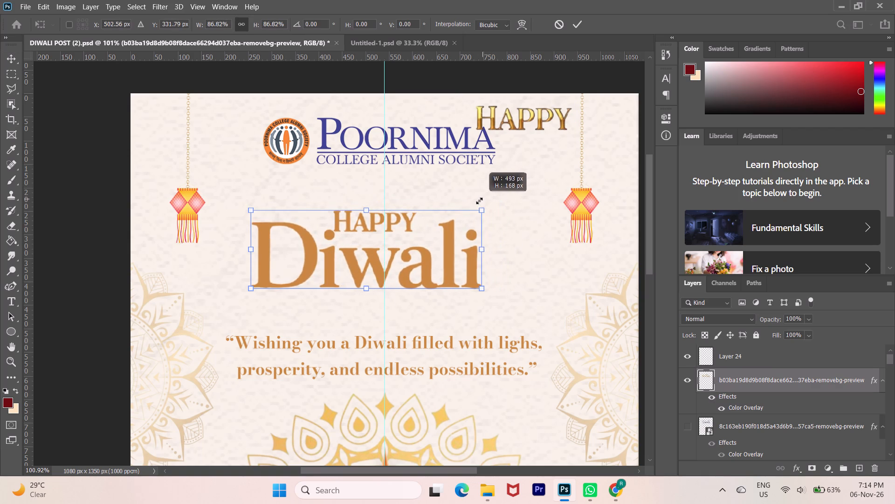
drag(479, 201, 480, 201)
key(shift+Down)
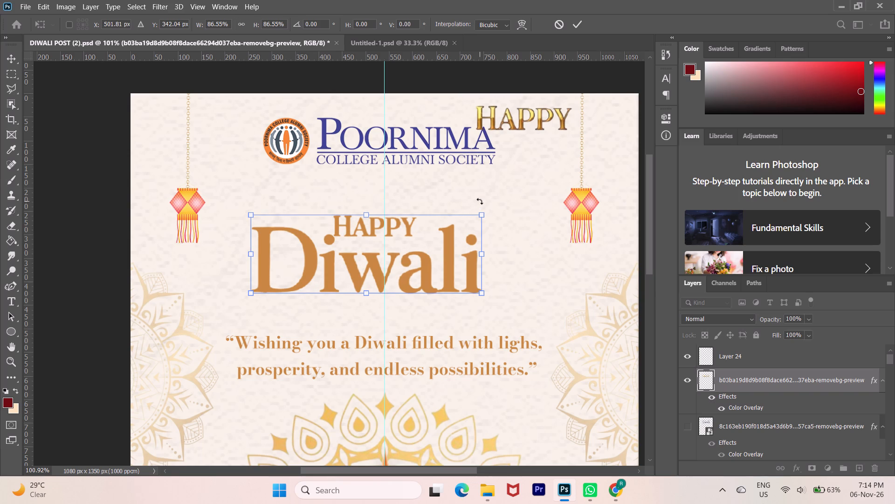
key(shift+Down)
key(shift+Down)
key(shift+Down)
key(shift+Right)
key(shift+Right)
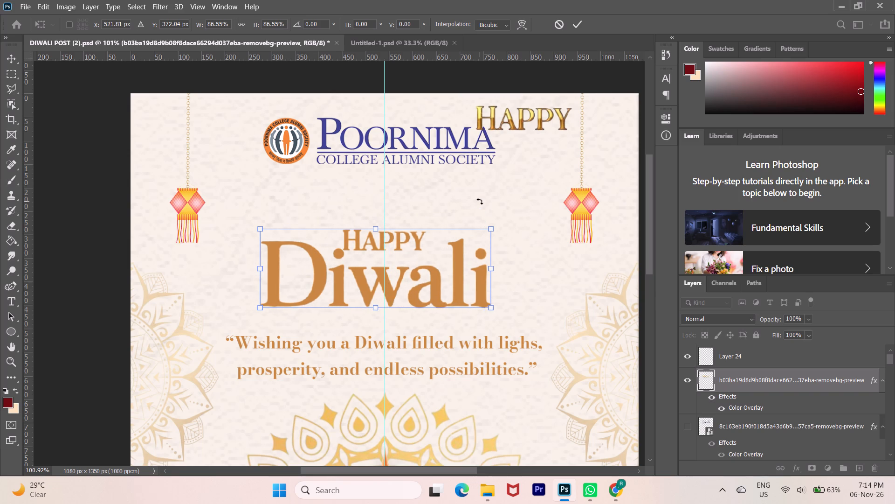
key(shift+Right)
key(shift+Right)
key(shift+Up)
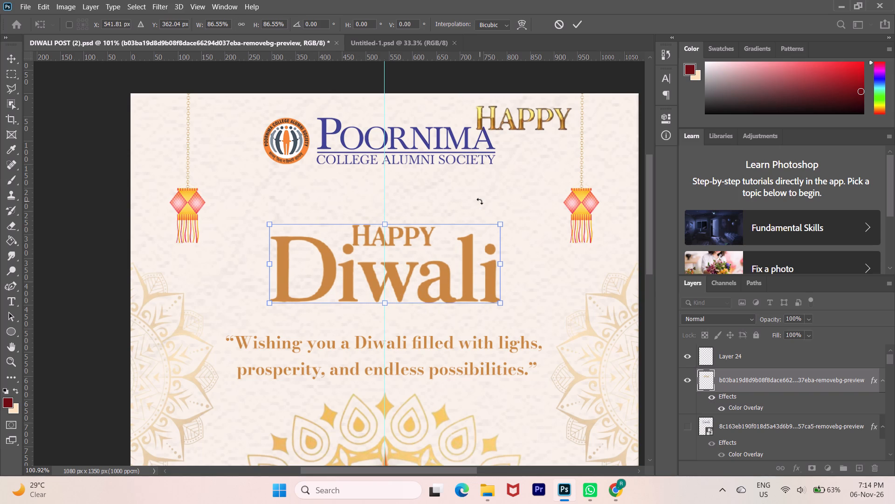
key(Left)
key(Left)
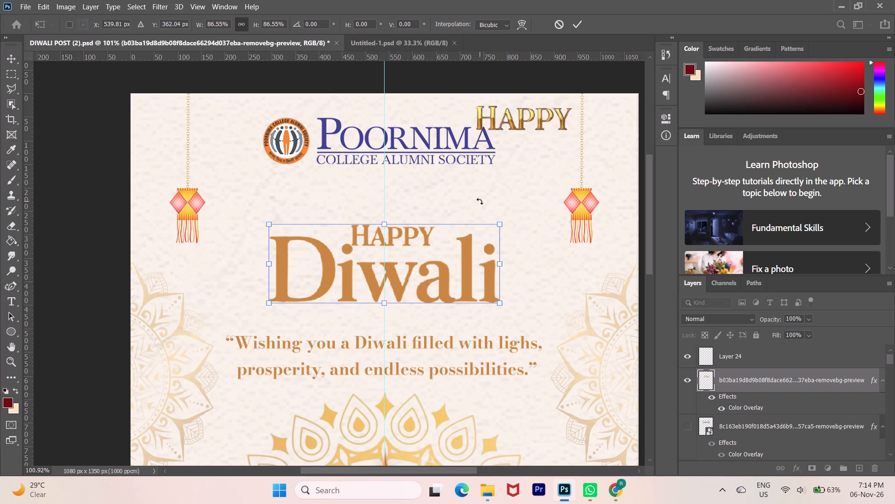
key(Return)
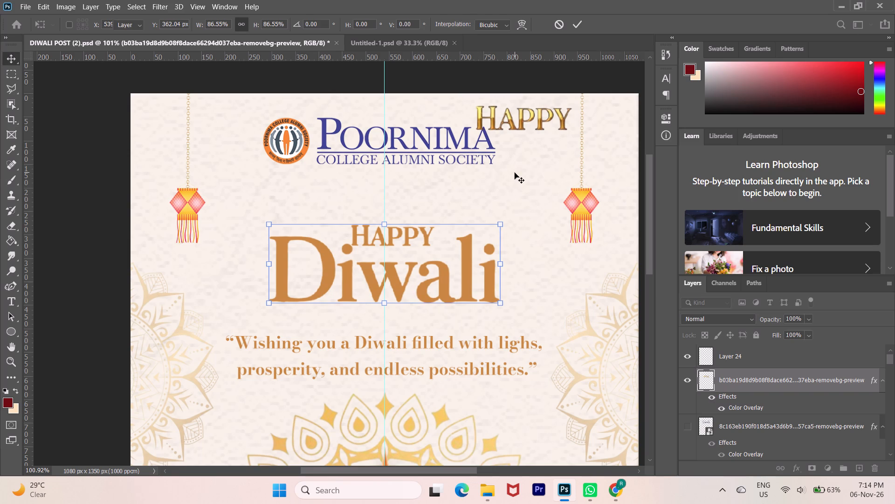
click(515, 173)
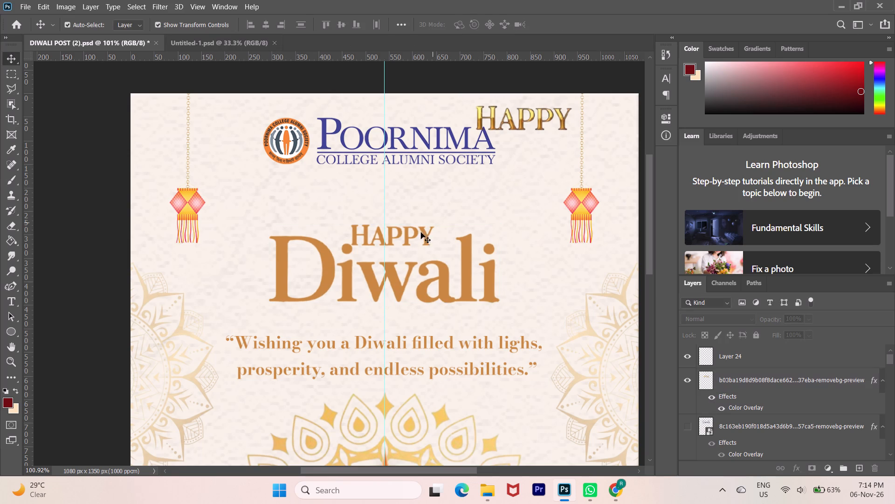
Erase the orange word HAPPY from the title layer with the Eraser at brush size 40, keeping the word Diwali.
alt+scroll(403, 247, up, 1)
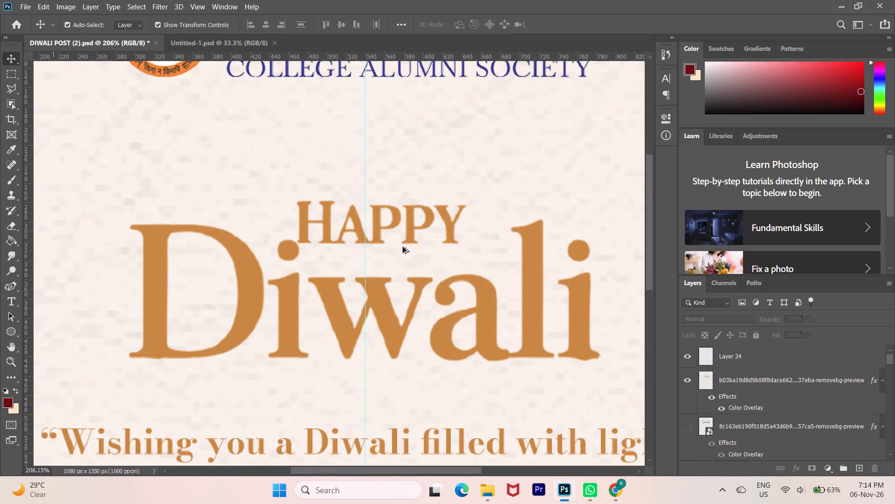
alt+scroll(403, 247, up, 2)
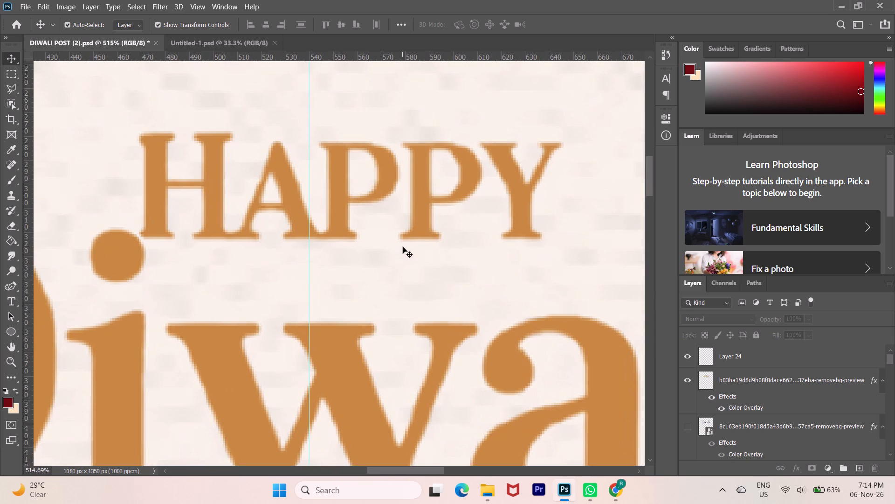
click(426, 219)
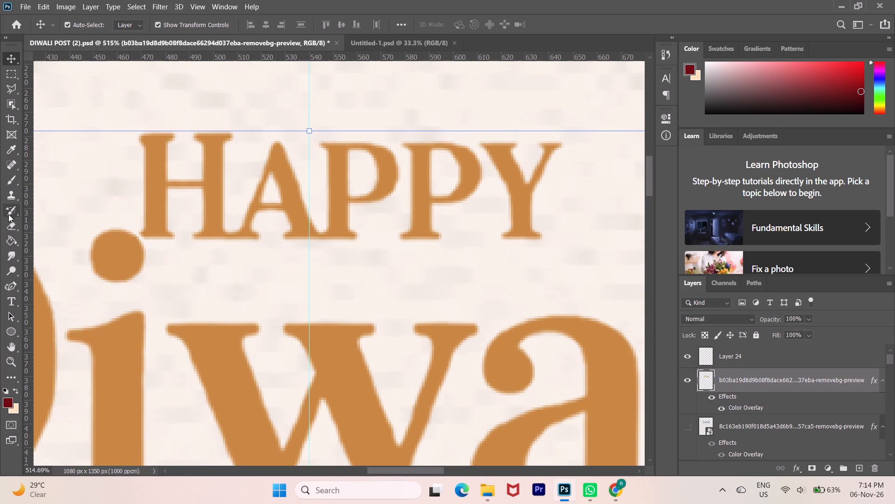
click(12, 228)
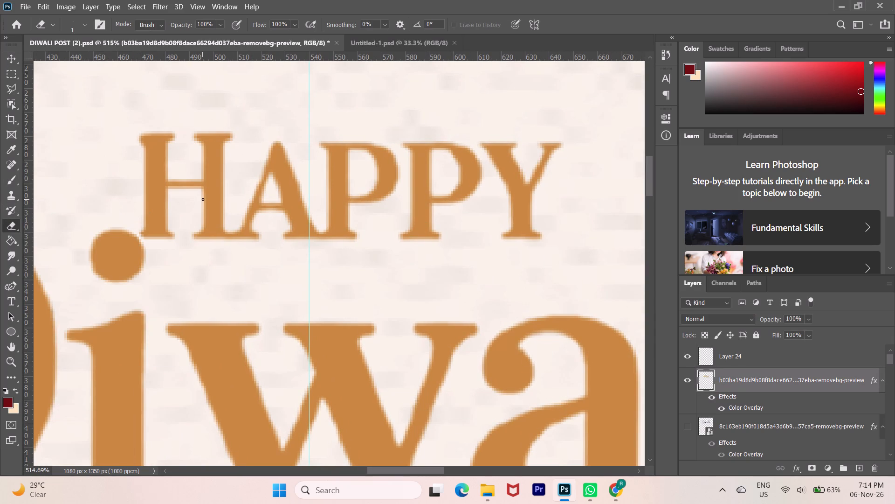
text(]]]]]]]]]]]]]]])
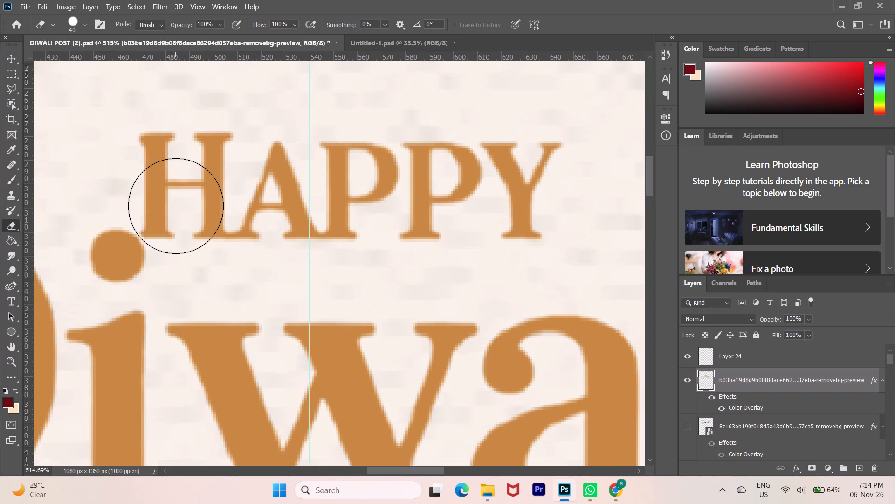
click(176, 206)
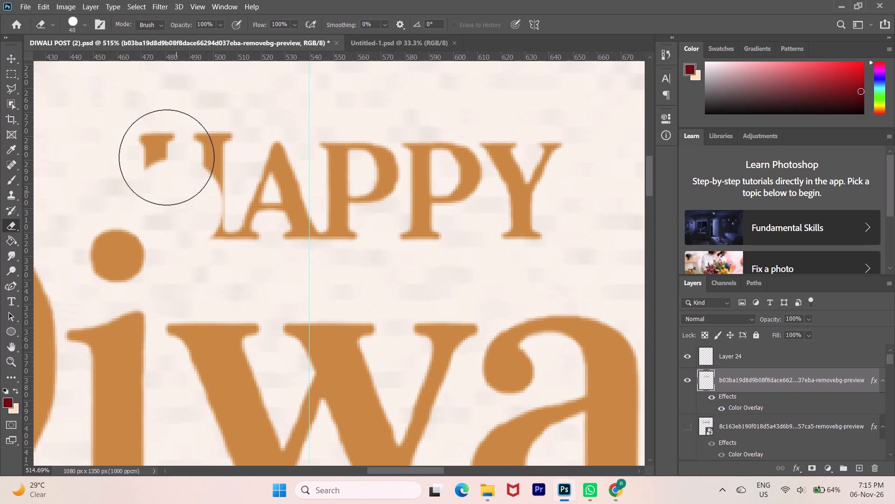
drag(165, 154, 310, 221)
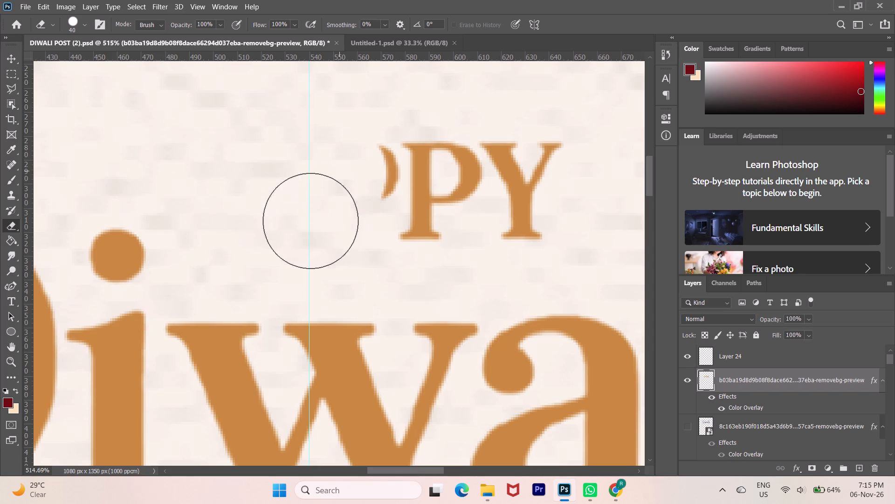
drag(310, 221, 496, 220)
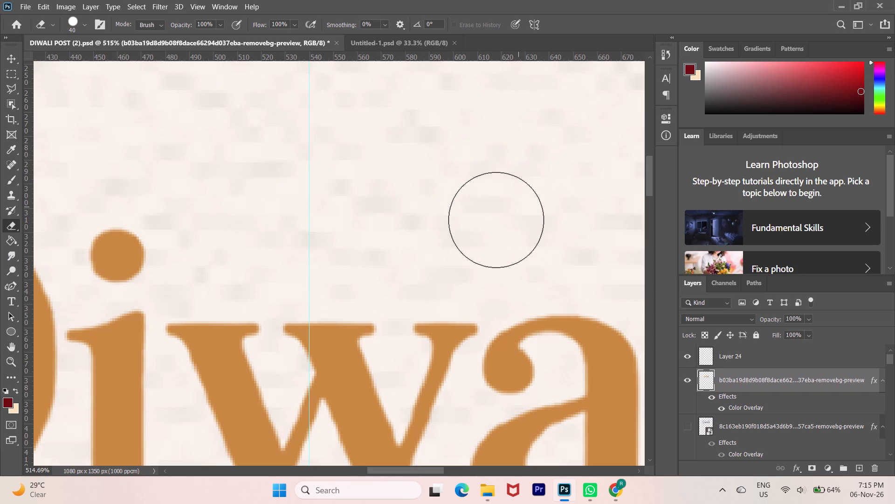
drag(496, 220, 487, 223)
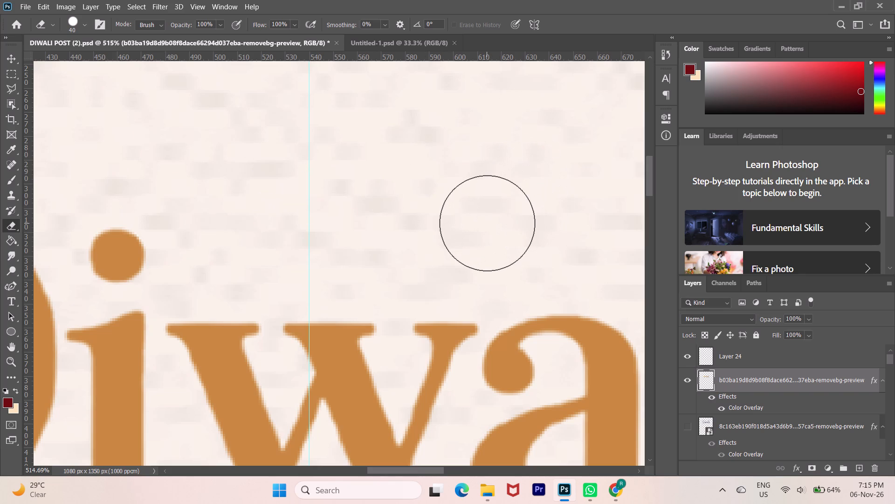
alt+scroll(487, 223, down, 2)
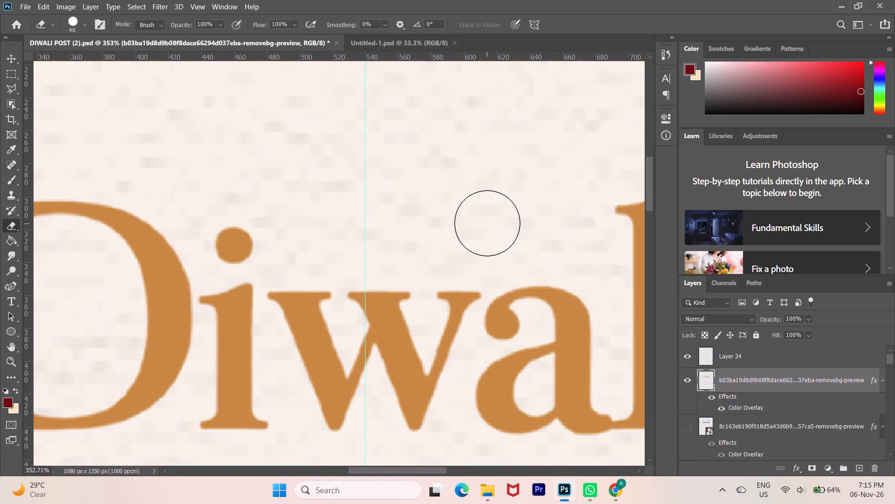
alt+scroll(487, 223, down, 3)
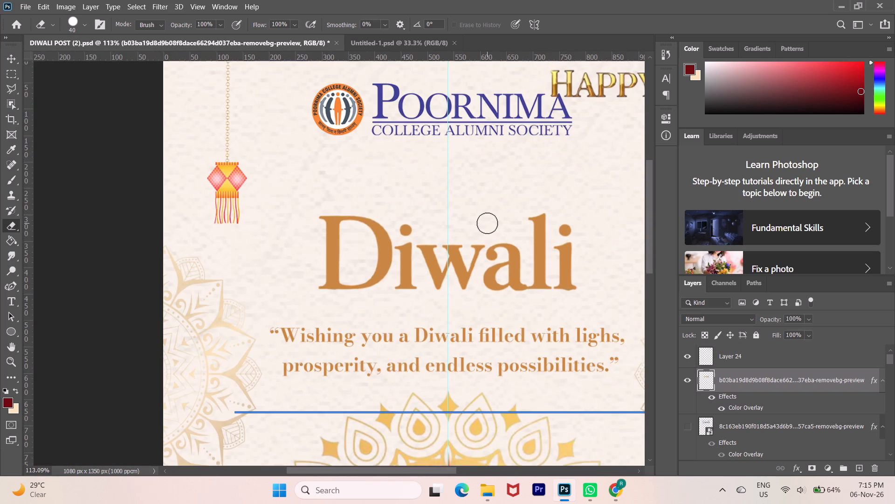
alt+scroll(487, 223, down, 1)
Move the gold HAPPY layer down beneath the logo, just above the word Diwali and roughly centred on the vertical guide.
key(v)
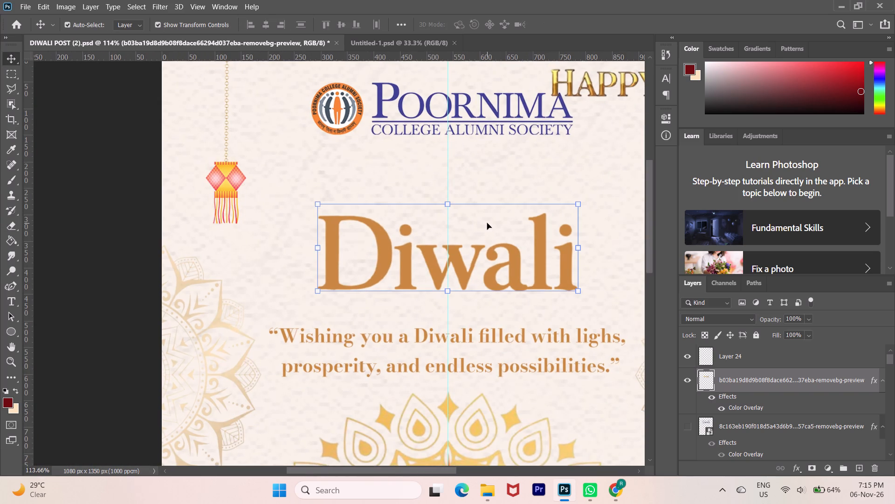
click(604, 90)
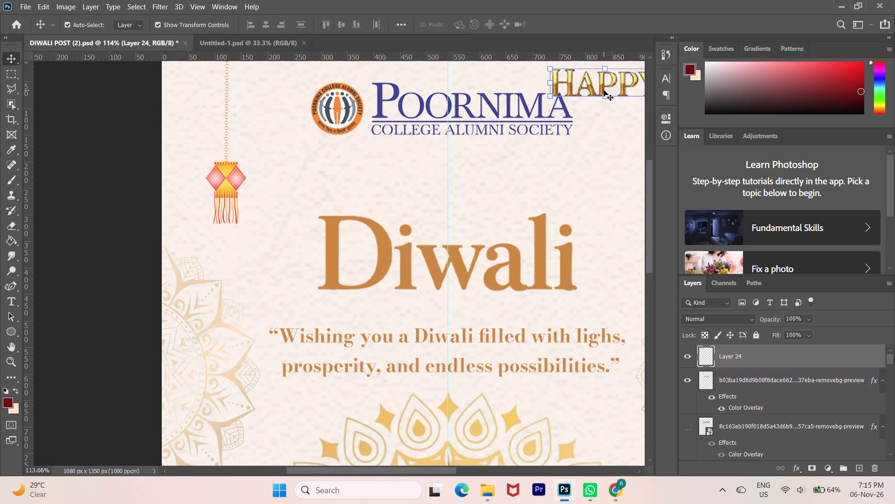
click(604, 90)
click(602, 87)
drag(602, 87, 461, 212)
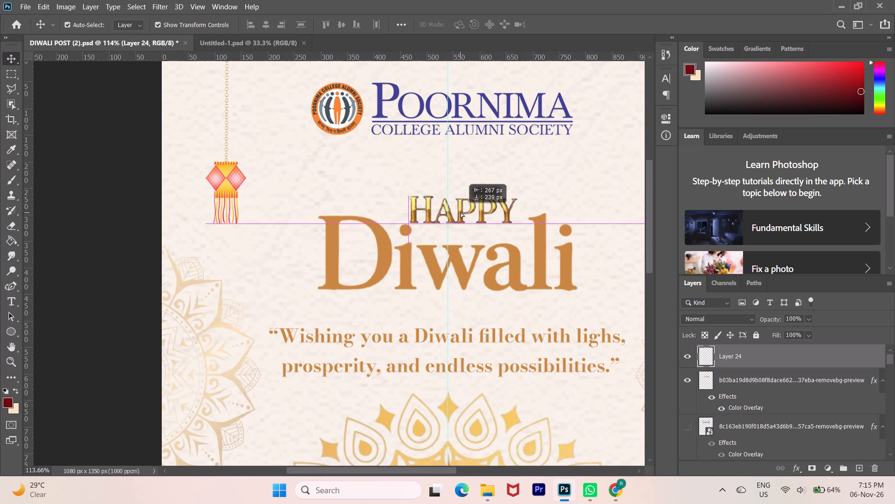
drag(461, 212, 464, 215)
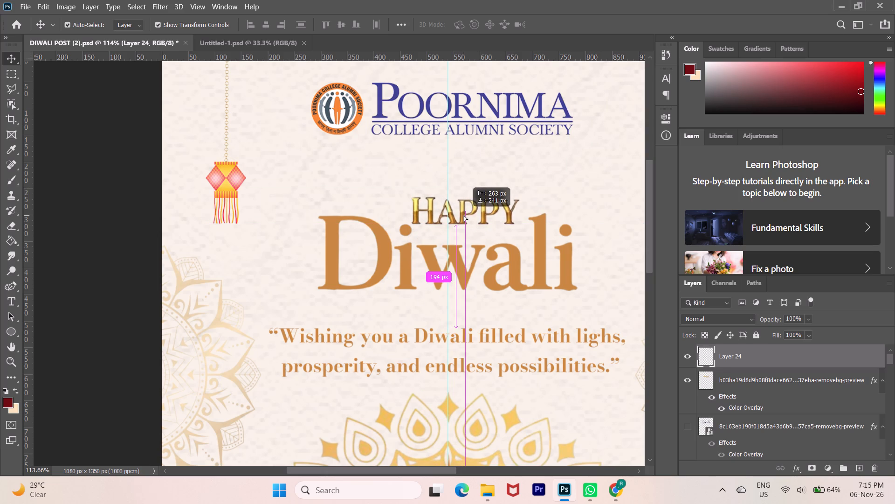
drag(464, 215, 457, 205)
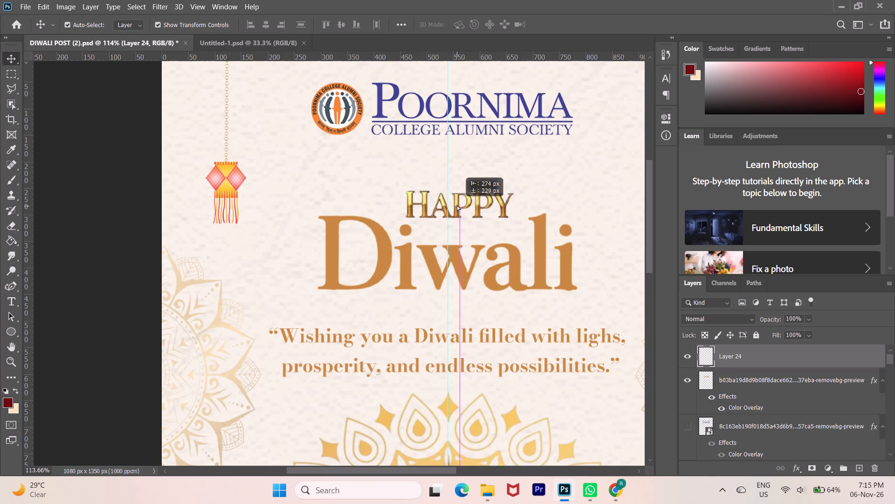
drag(457, 205, 456, 202)
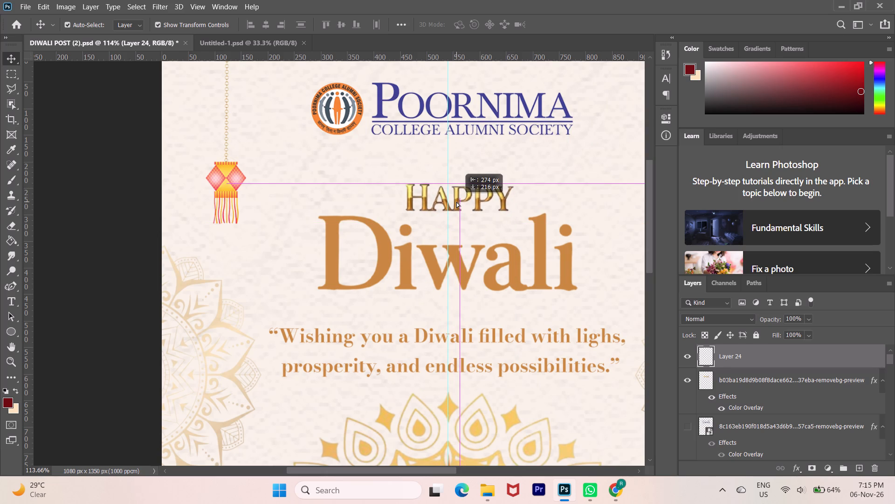
drag(456, 202, 458, 202)
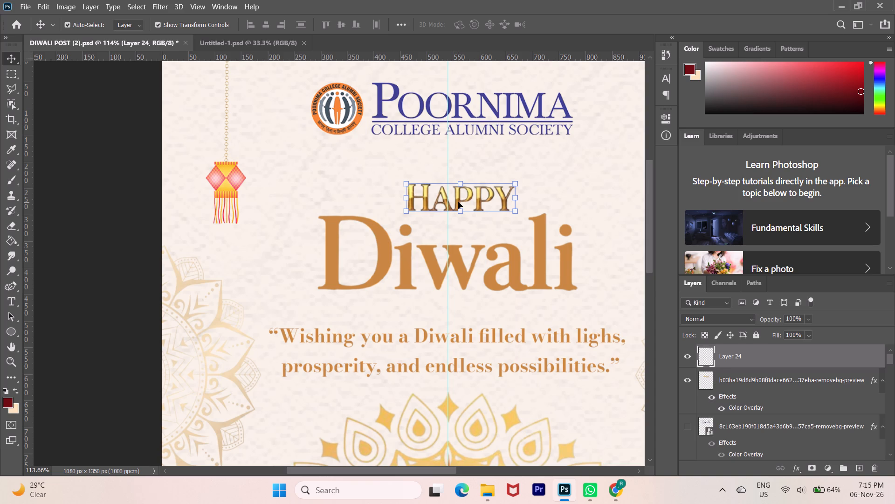
drag(458, 202, 456, 202)
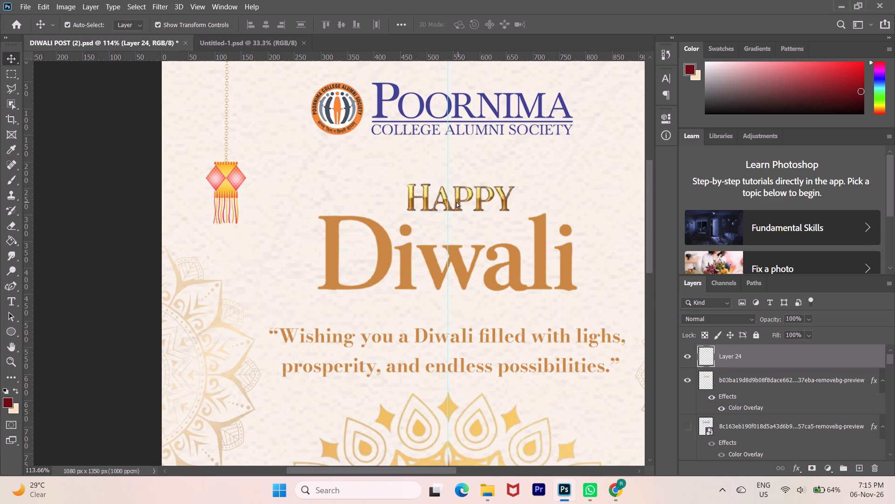
drag(456, 202, 454, 197)
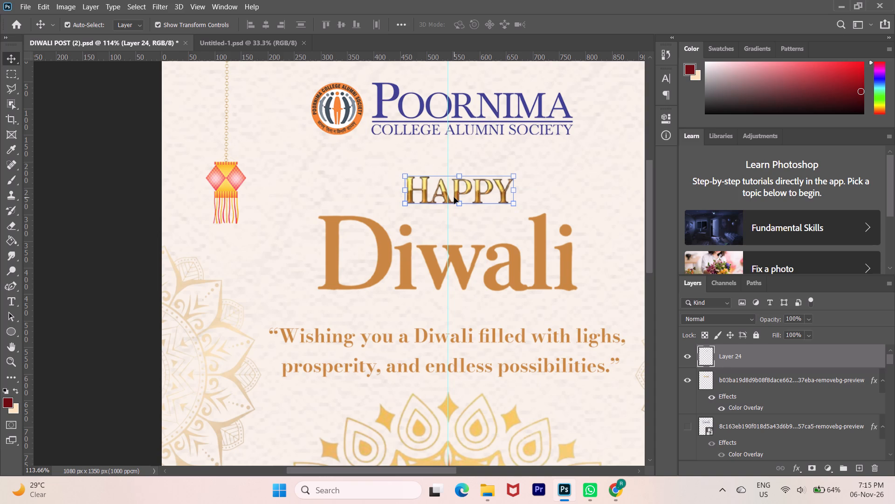
key(shift+Down)
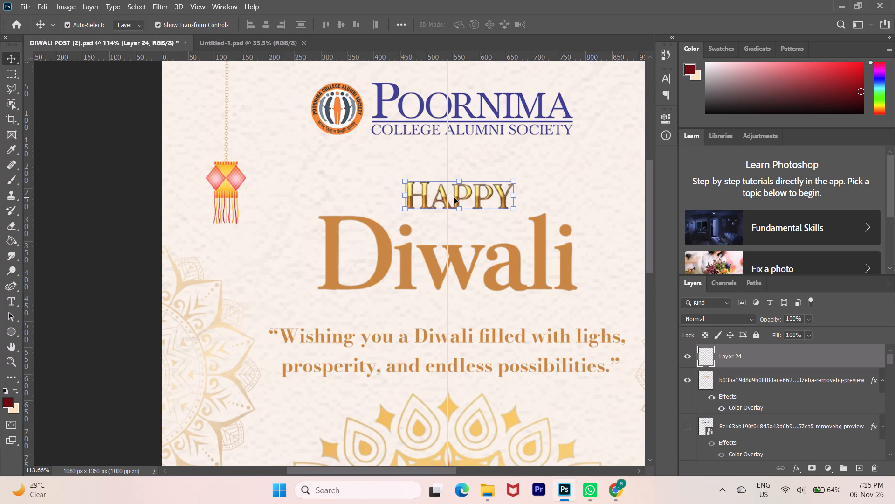
key(Left)
key(Left)
key(Left)
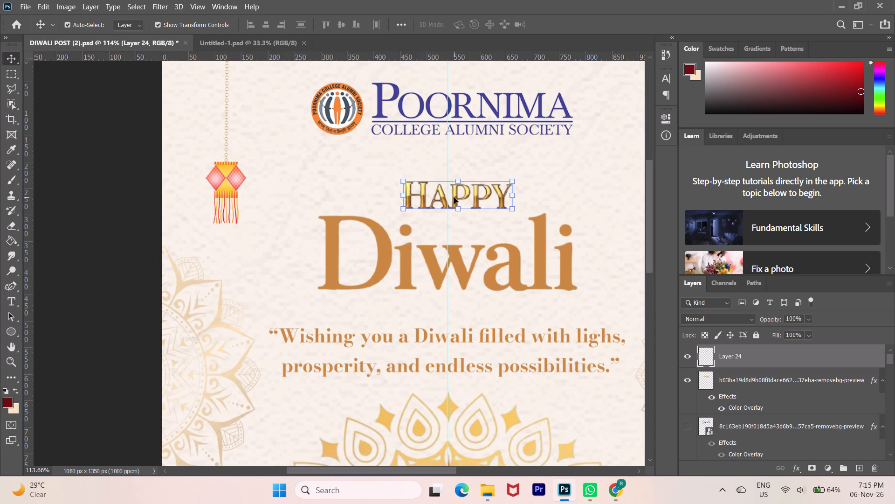
click(588, 154)
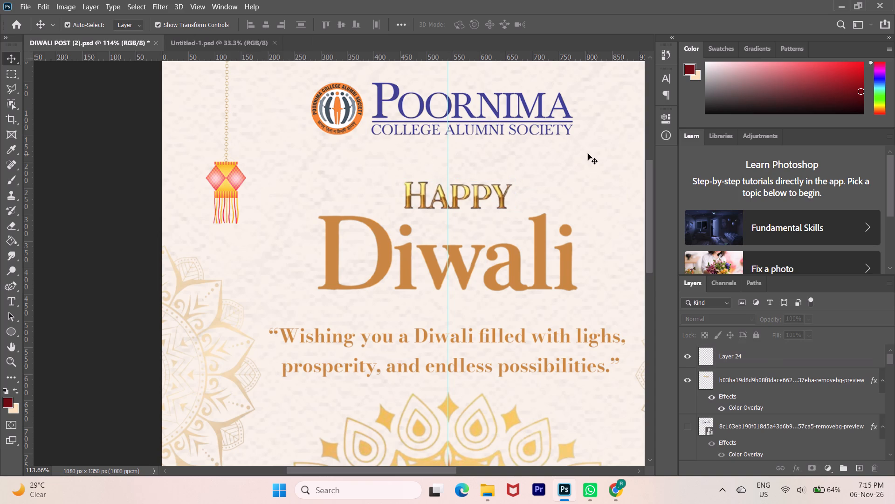
Add a Color Overlay to the HAPPY layer with the orange c98940 sampled from the word Diwali, at 100% opacity.
click(498, 197)
double_click(792, 352)
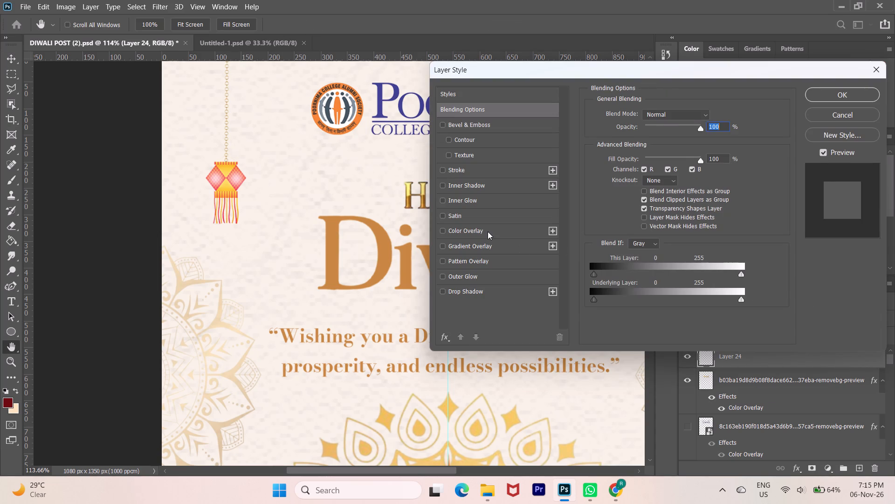
click(488, 231)
click(716, 116)
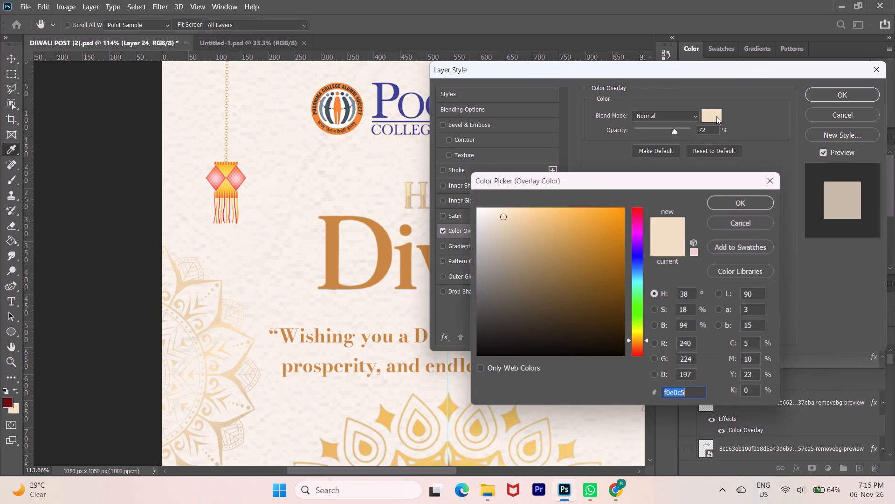
click(379, 232)
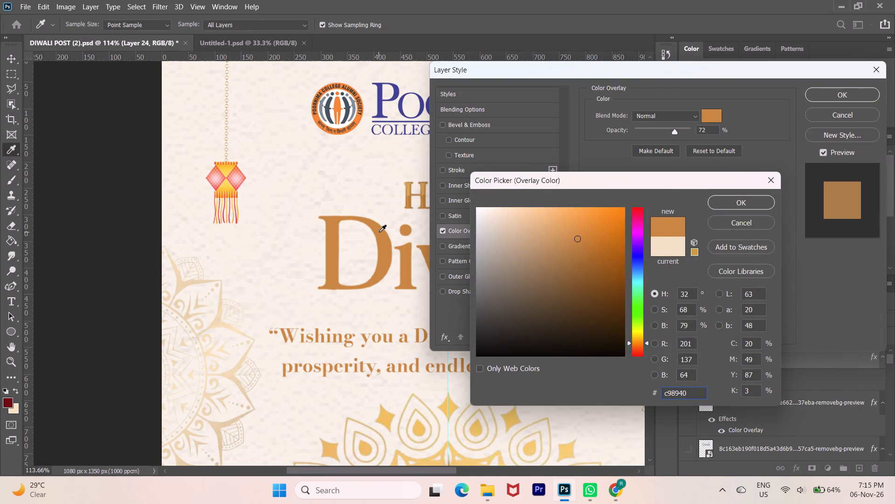
click(731, 205)
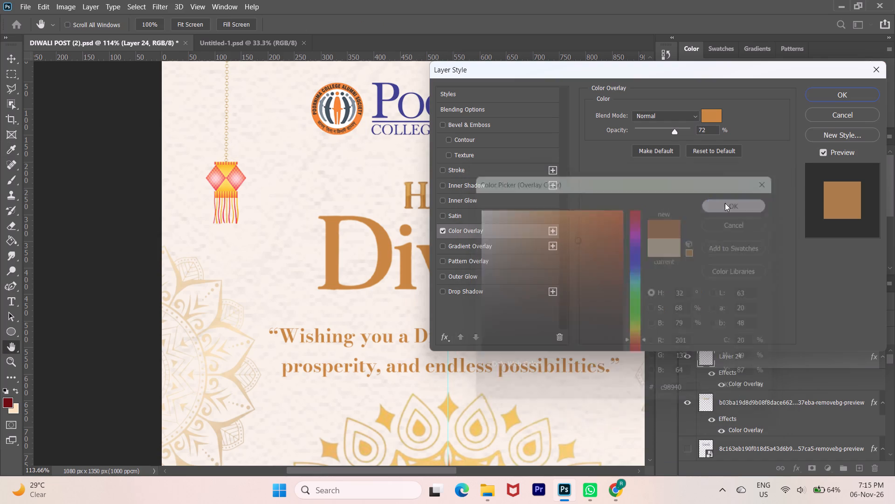
drag(673, 129, 713, 123)
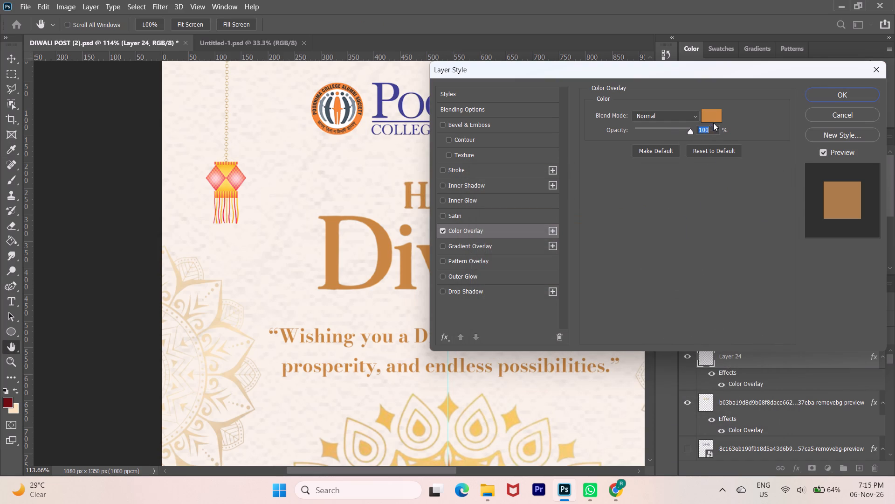
drag(713, 123, 733, 121)
click(826, 94)
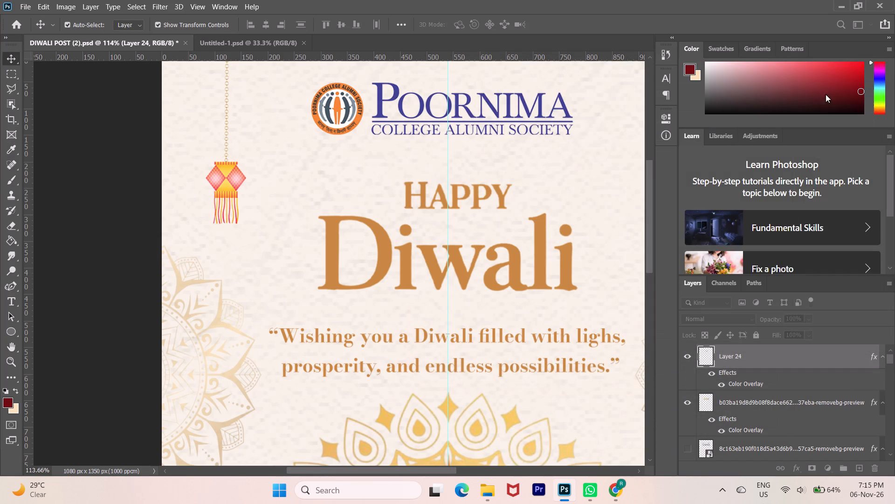
Inspect the recoloured HAPPY Diwali title up close and within the whole post.
click(539, 246)
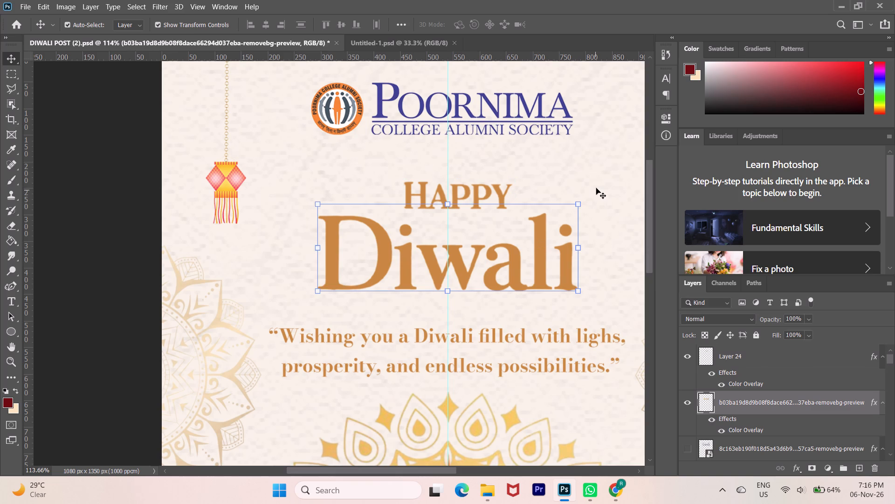
click(596, 188)
alt+scroll(596, 188, up, 1)
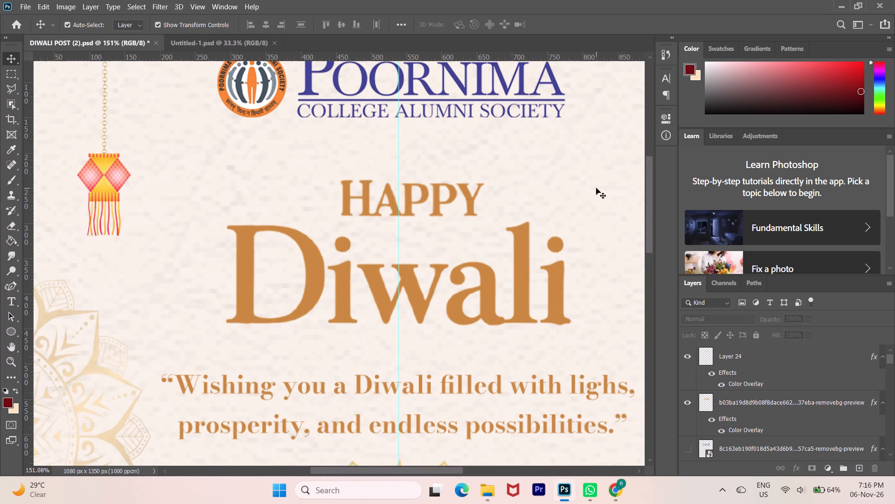
alt+scroll(596, 188, down, 8)
alt+scroll(596, 188, up, 1)
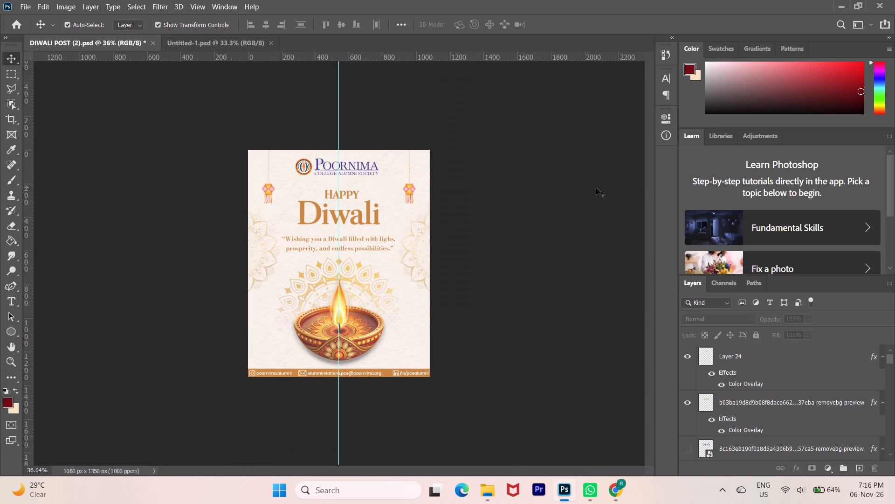
alt+scroll(596, 188, up, 2)
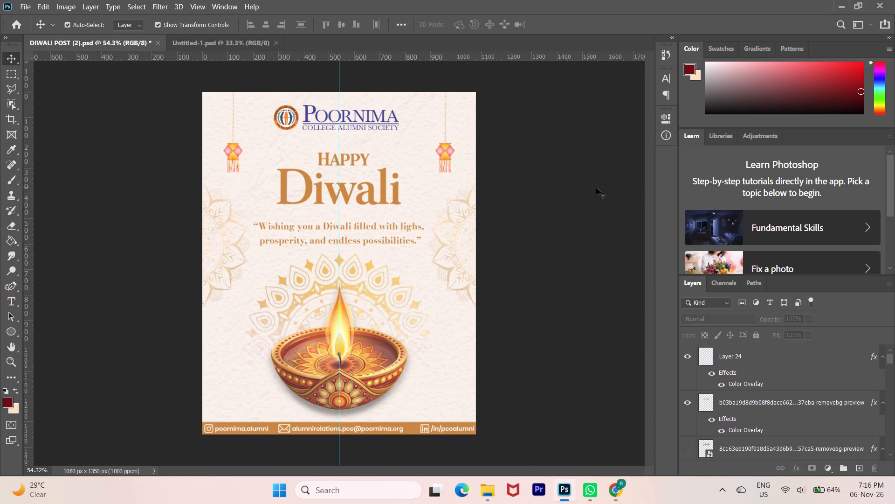
alt+scroll(596, 188, up, 1)
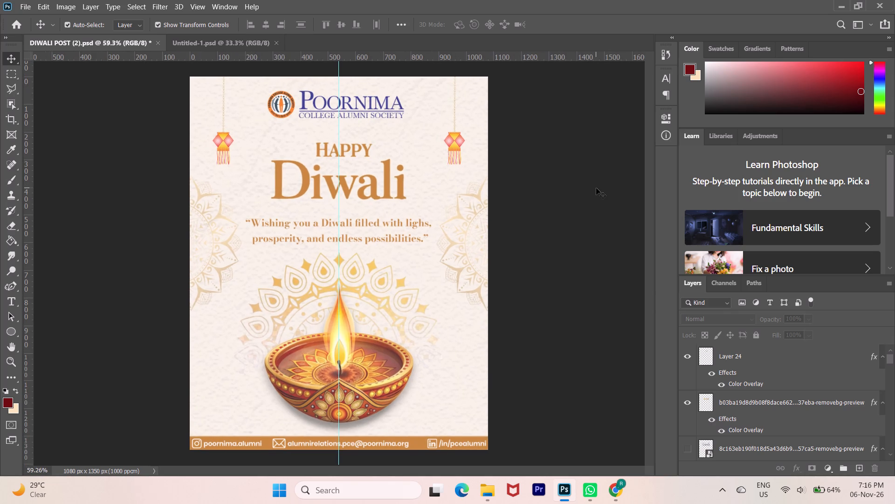
Nudge both quote lines up towards the title, the first by 10 px and the second by 9 px.
click(344, 224)
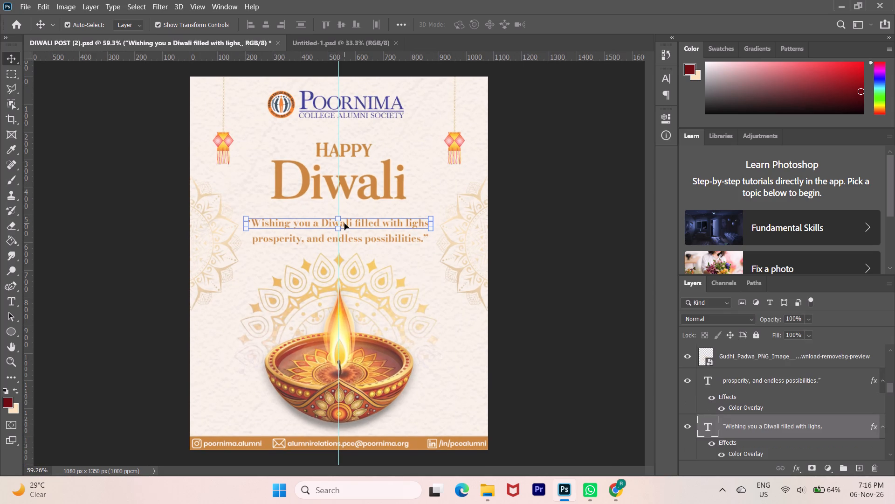
key(shift+Up)
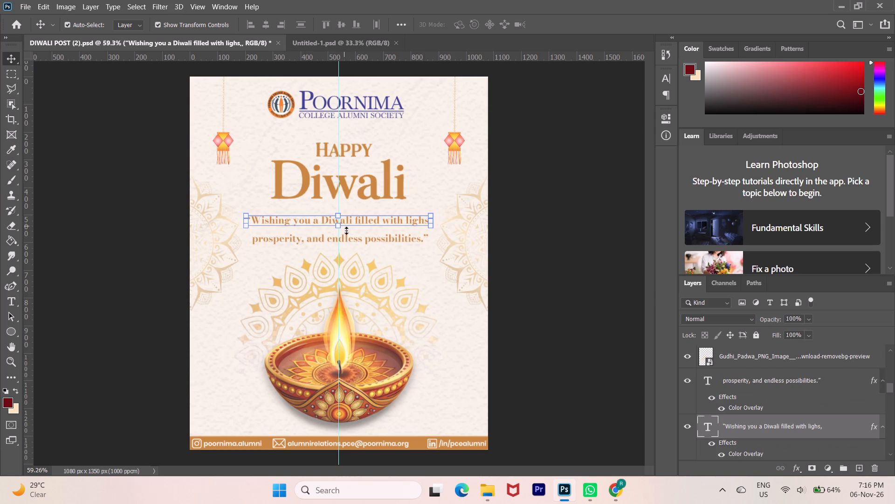
click(377, 241)
key(shift+Up)
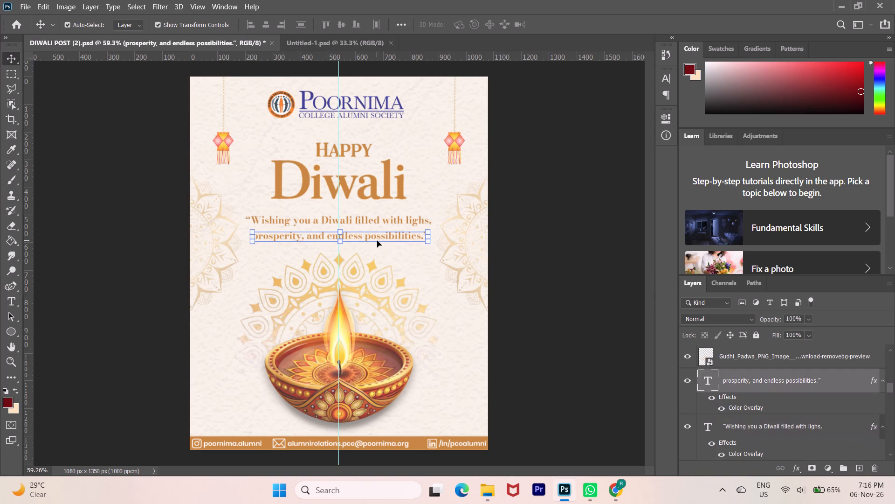
key(Down)
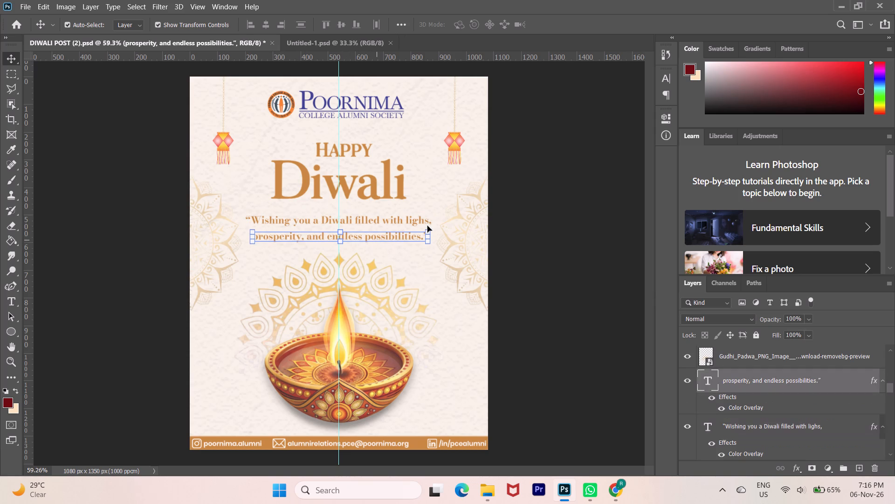
click(553, 179)
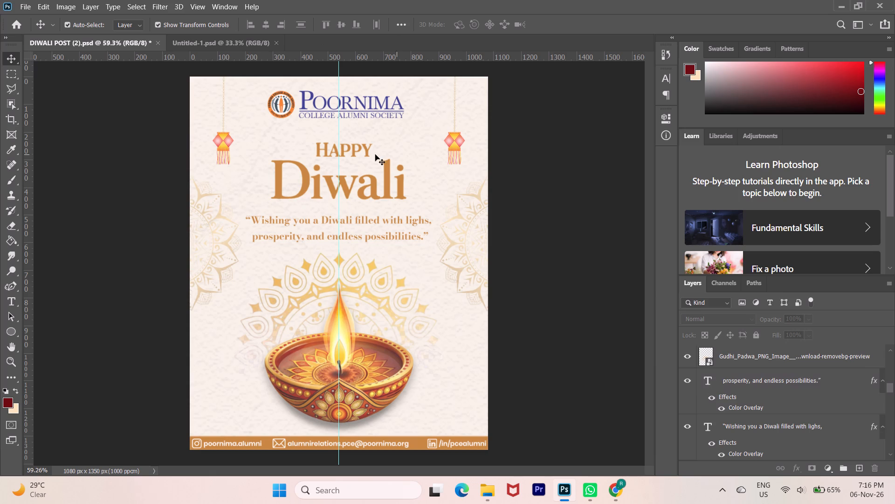
Fine-tune the position of HAPPY above Diwali by nudging it slightly left and down.
click(386, 169)
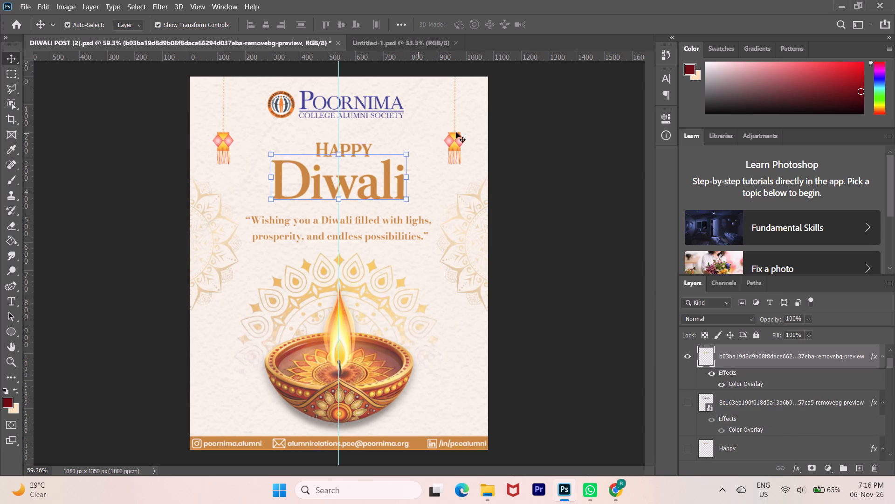
click(547, 142)
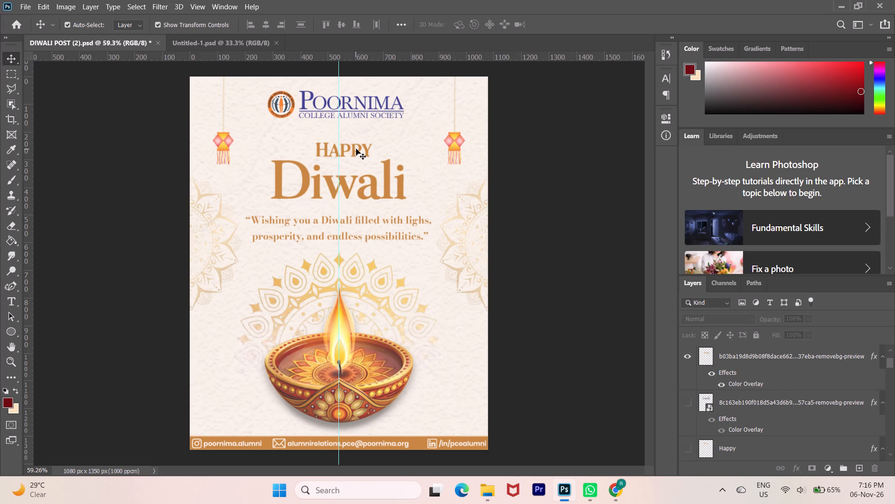
click(353, 149)
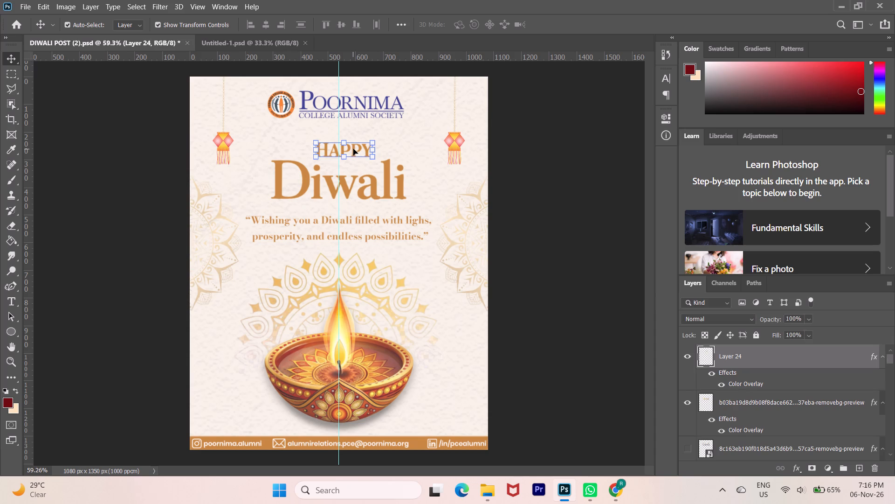
key(shift+Left)
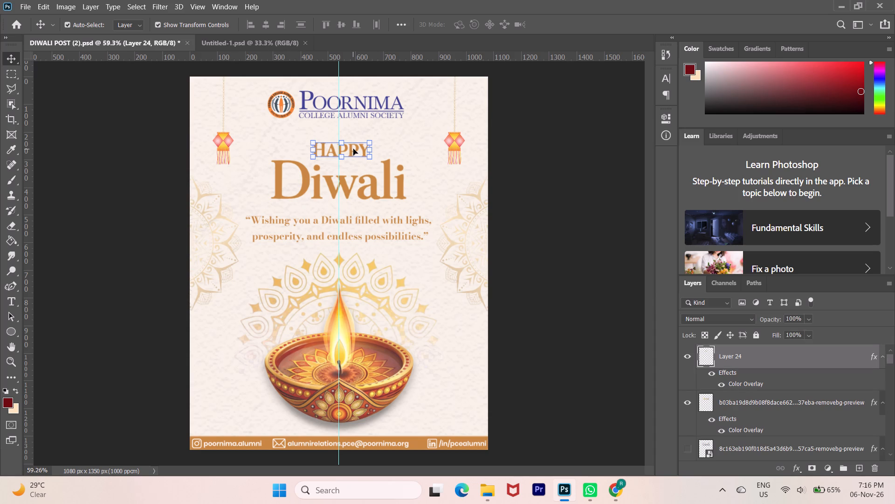
key(shift+Right)
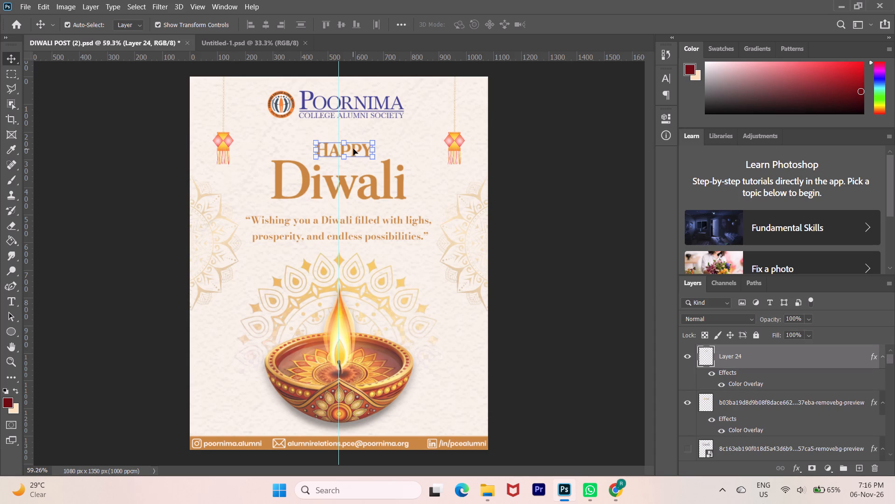
key(Left)
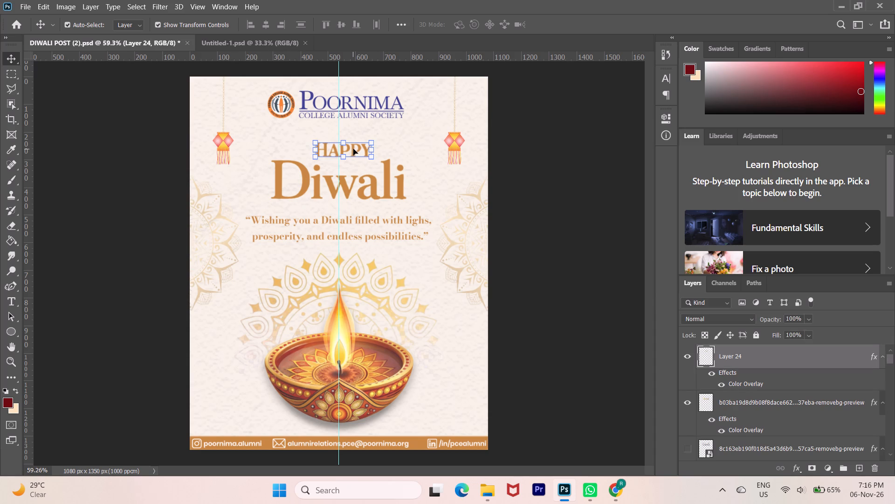
key(Down)
key(Down)
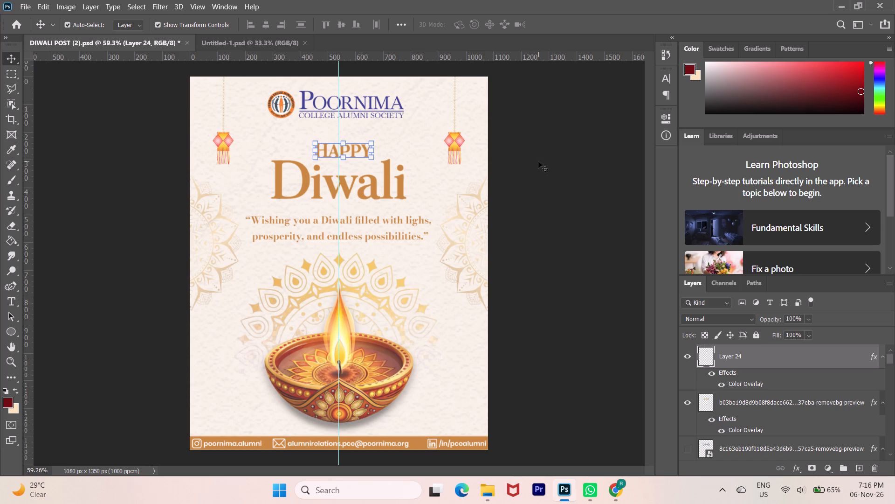
Nudge the Poornima College Alumni Society logo down by 10 px towards the HAPPY Diwali title.
click(538, 161)
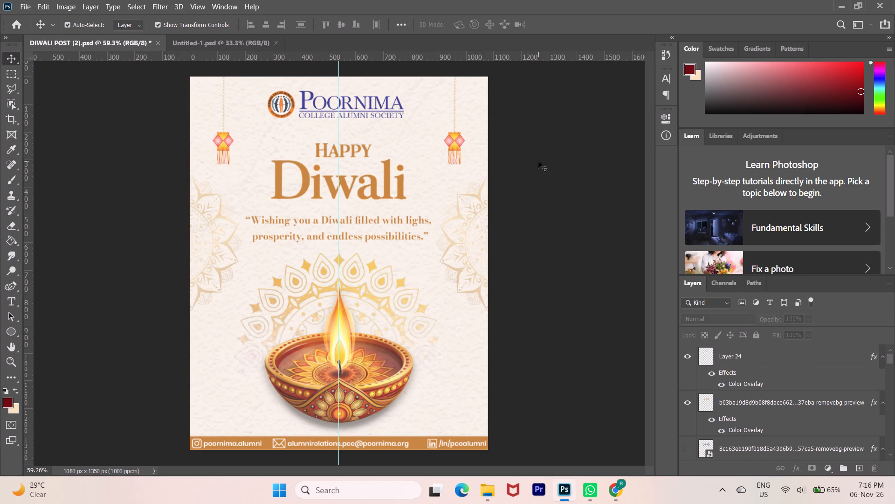
click(288, 103)
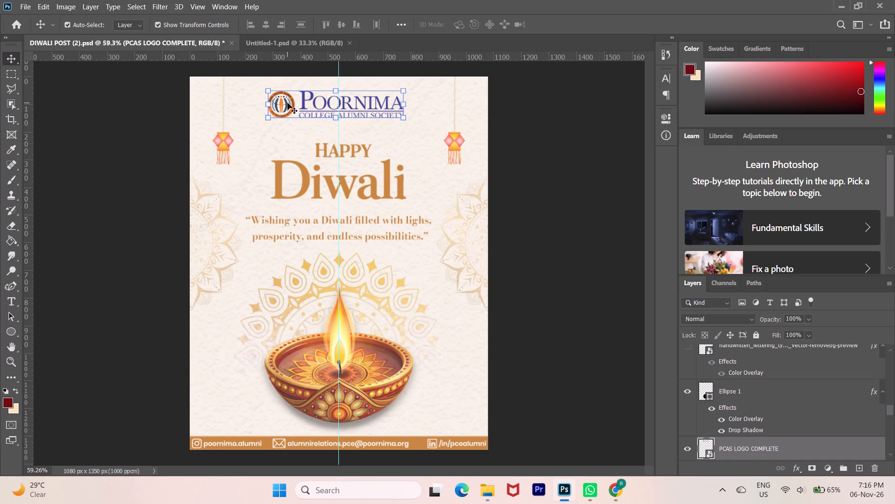
key(shift+Down)
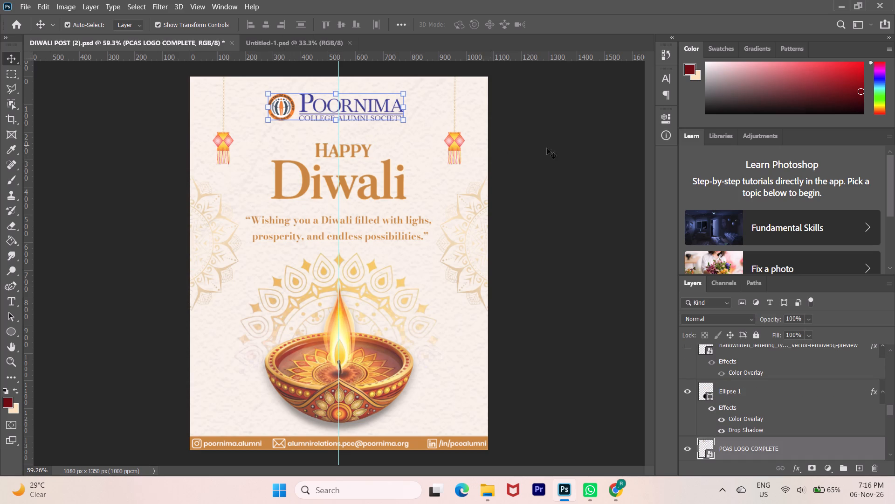
click(558, 148)
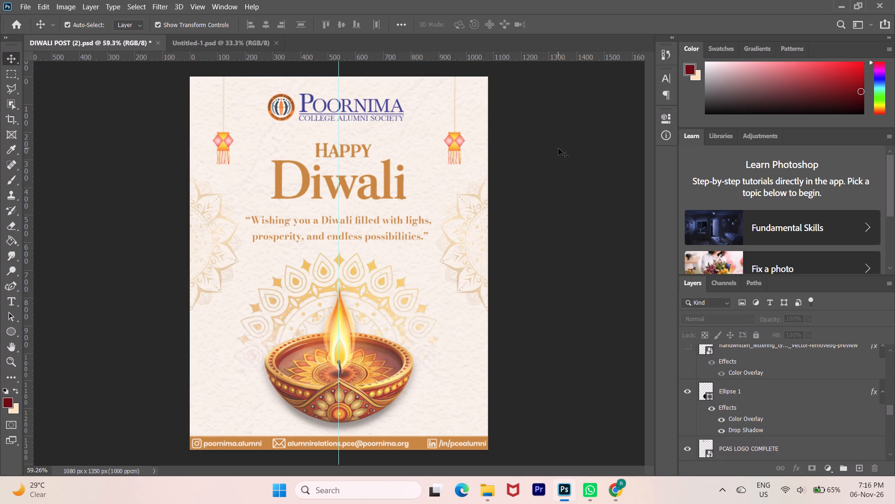
Save the DIWALI POST (2) document with the updated title and logo placement.
key(ctrl+s)
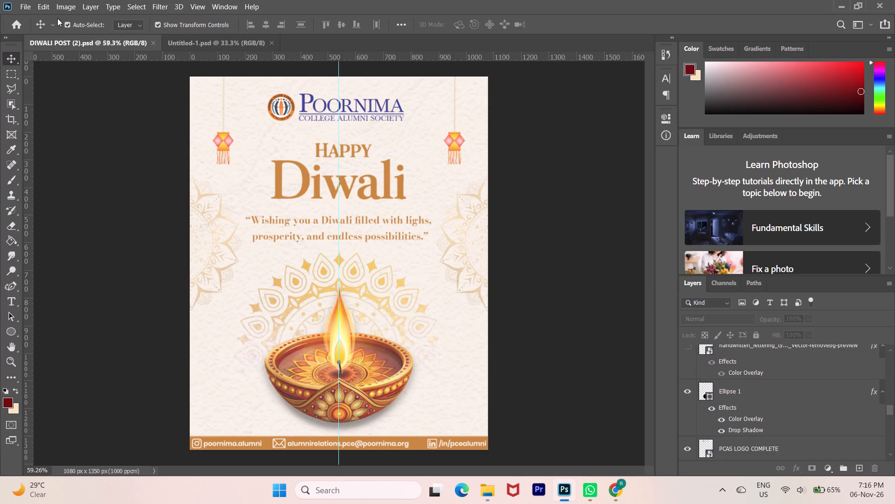
Export the post as a PNG named DIWALI POST (2)c in New Volume (E:), alongside the earlier variants.
click(29, 4)
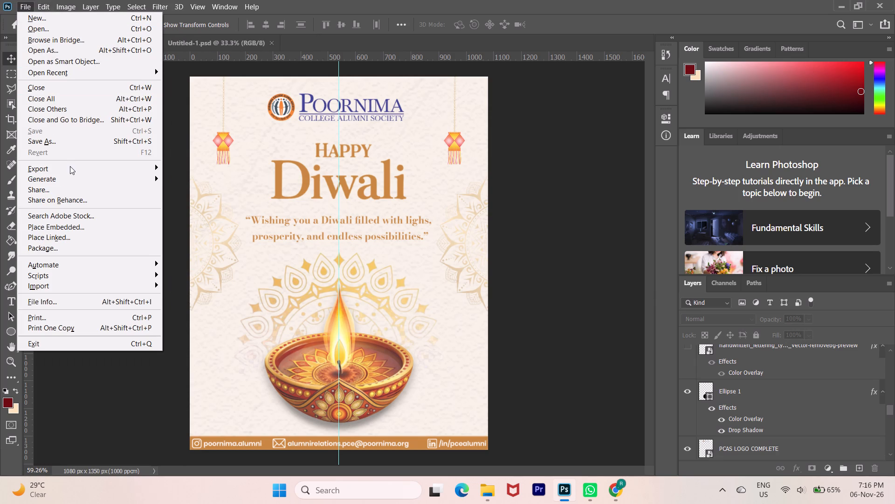
click(70, 166)
click(175, 164)
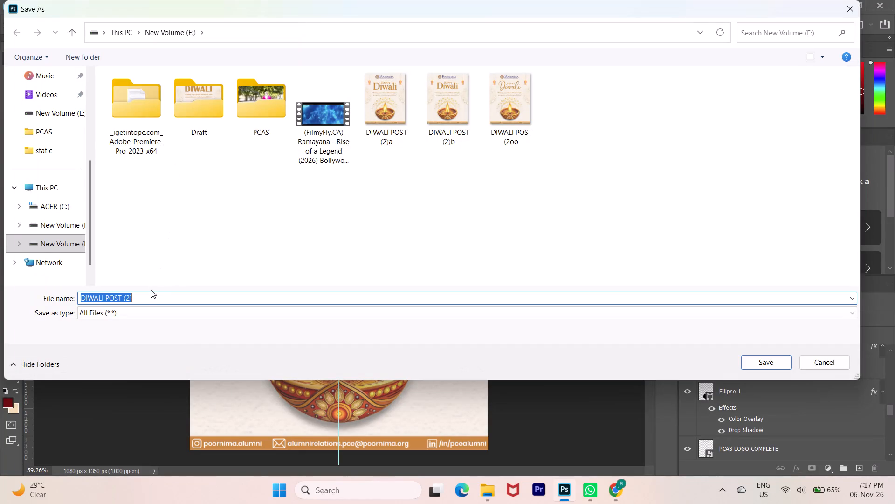
click(151, 292)
click(150, 295)
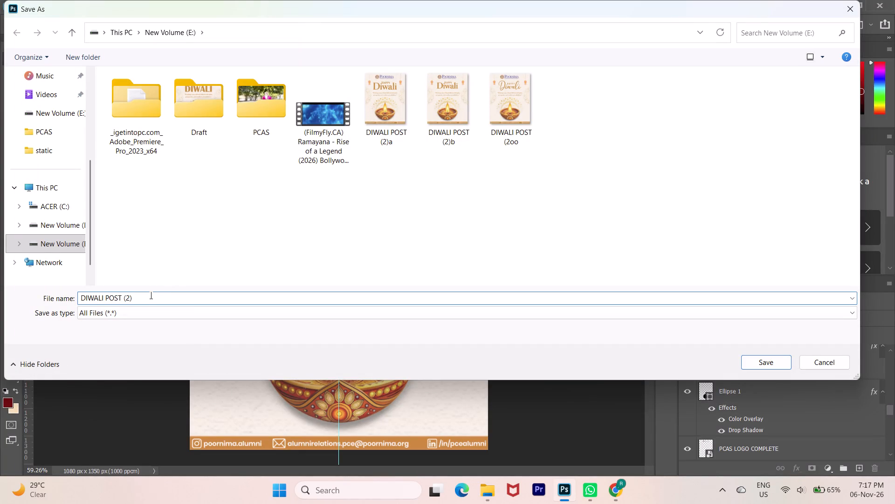
key(c)
key(Return)
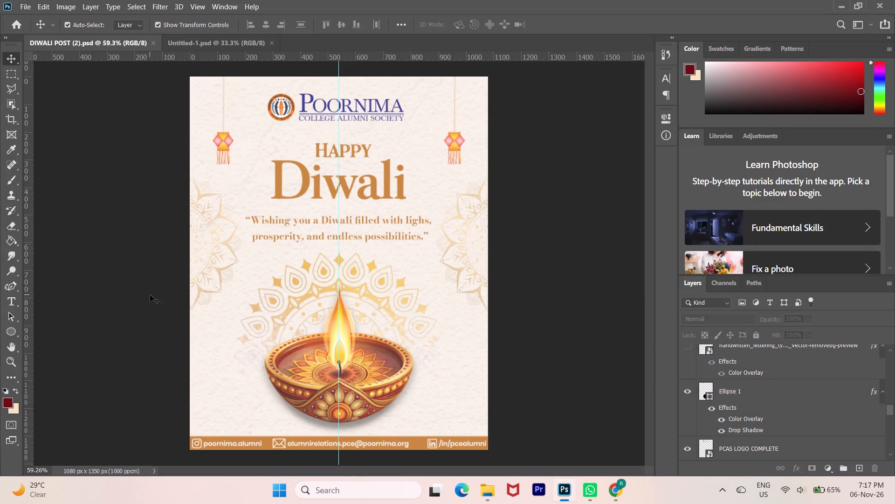
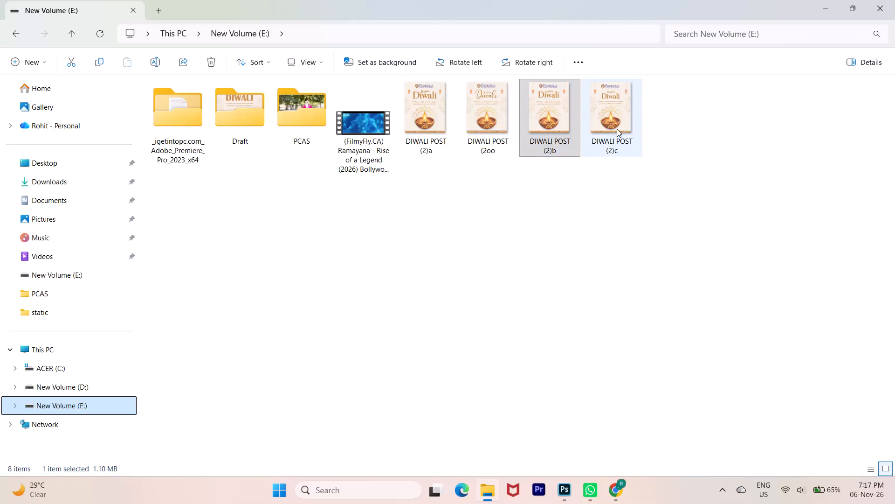
Select the exported DIWALI POST (2)c PNG in New Volume (E:) and bring it over to WhatsApp for sharing.
click(607, 92)
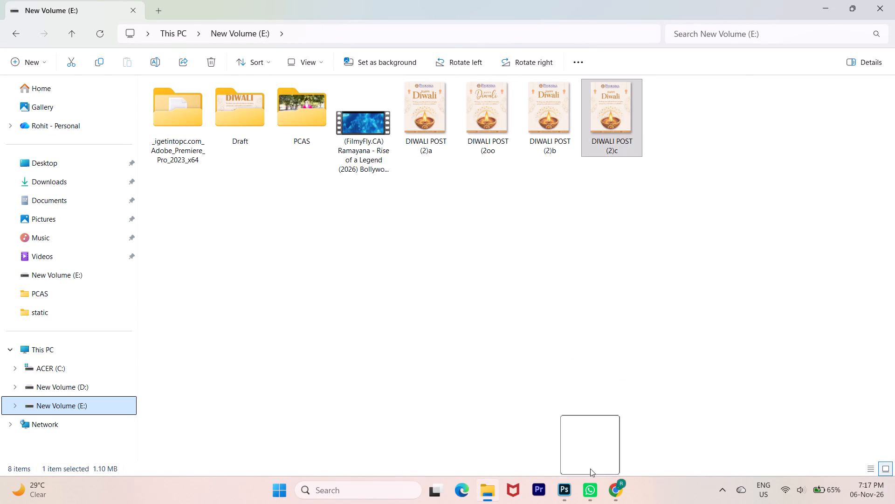
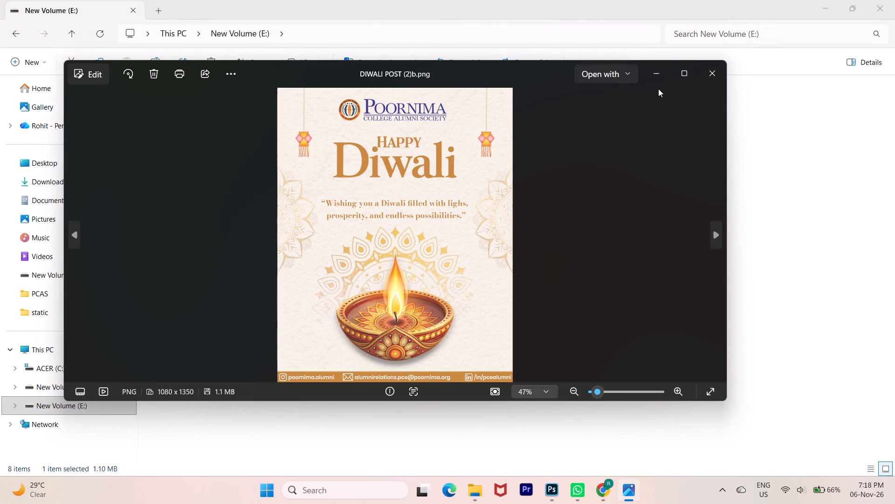
Compare the exported DIWALI POST (2)b and (2)c images at full window size, alternating between them, and close the viewer.
click(682, 74)
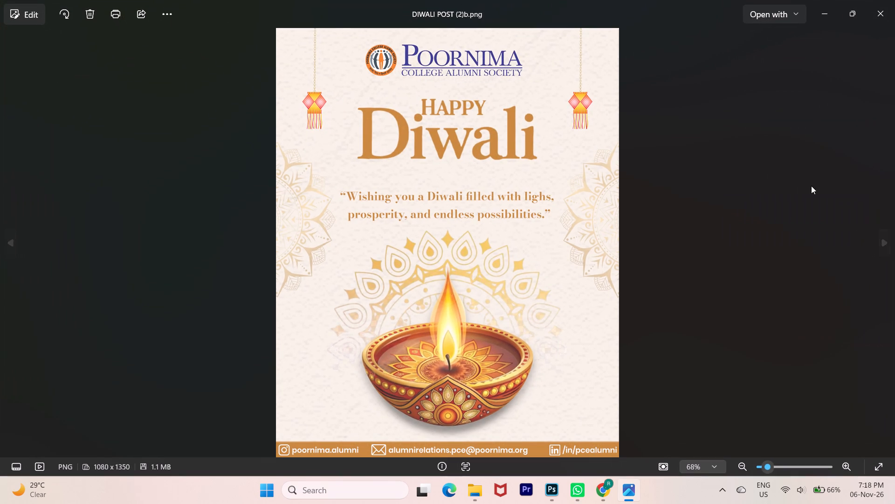
click(885, 240)
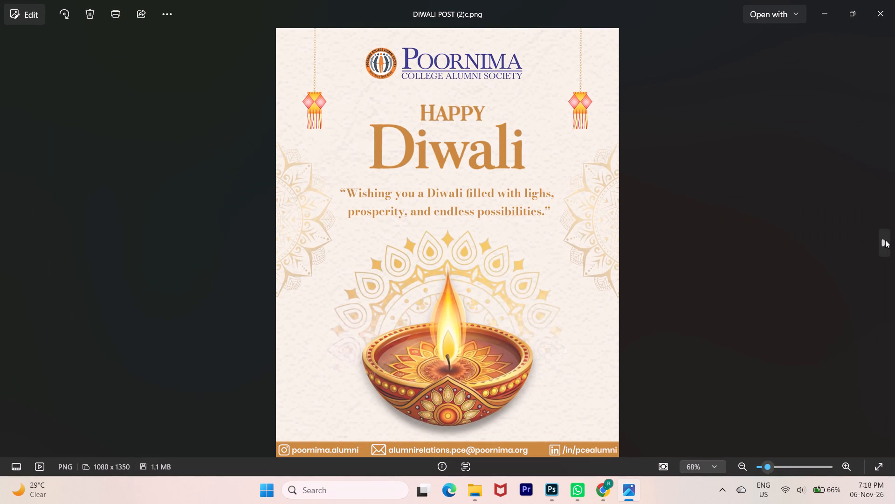
click(82, 150)
key(Left)
key(Right)
key(Left)
key(Right)
key(Left)
key(Right)
key(Left)
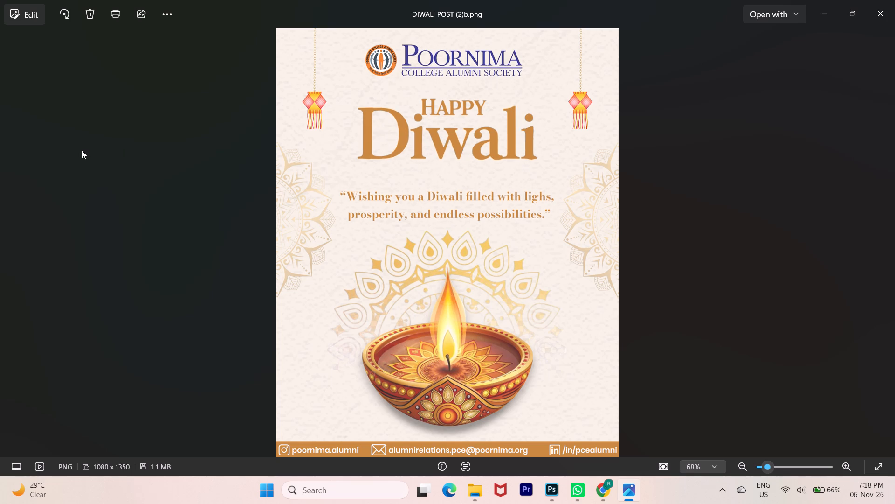
key(Right)
key(Left)
key(Right)
key(Left)
key(Right)
key(Left)
key(Right)
key(Left)
key(Right)
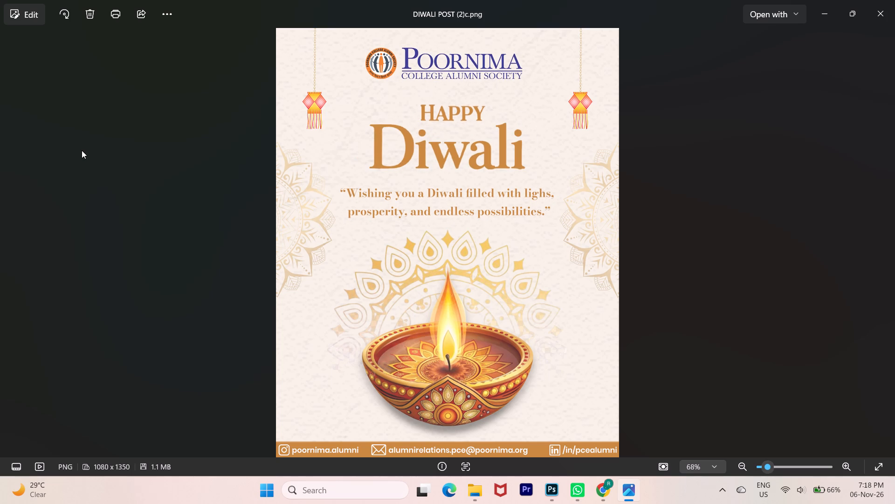
key(Left)
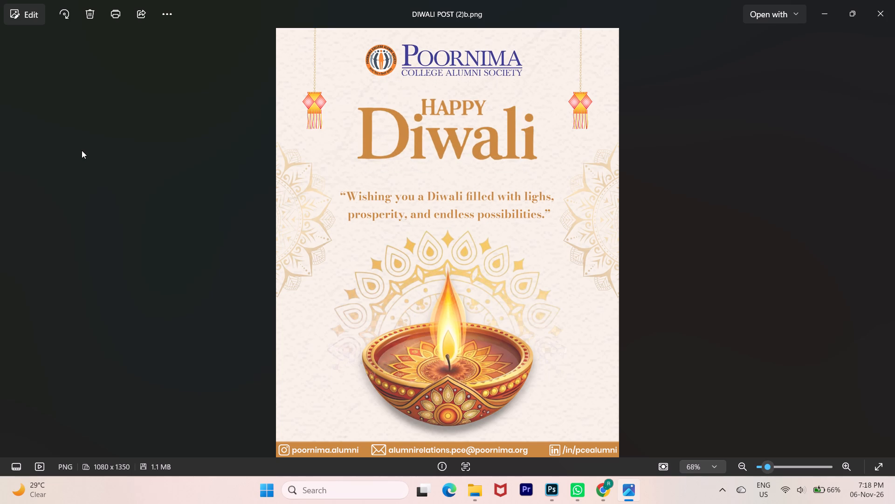
key(Right)
key(Left)
key(Left)
key(Right)
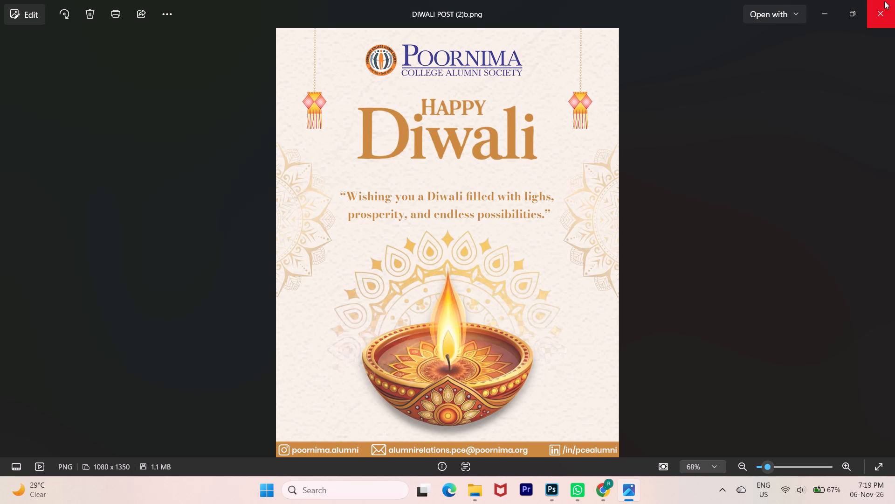
click(884, 1)
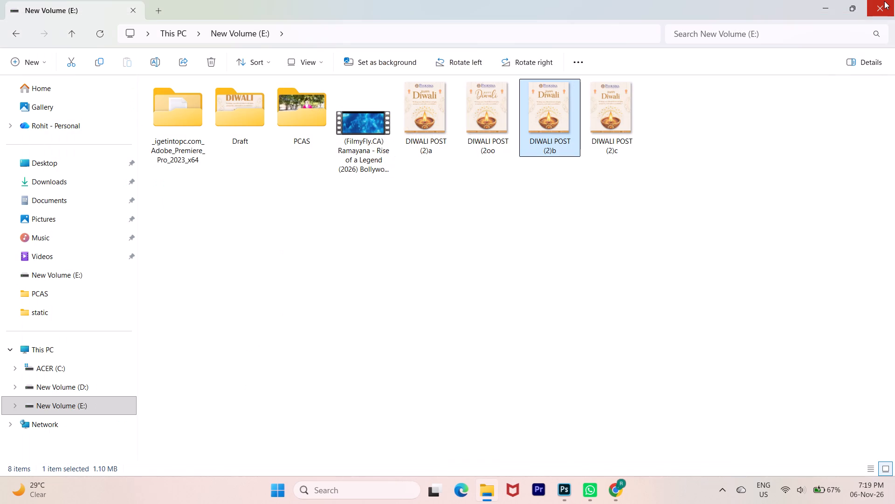
Switch to Chrome, browse the Pinterest home feed for Diwali design ideas, and close the browser.
click(829, 0)
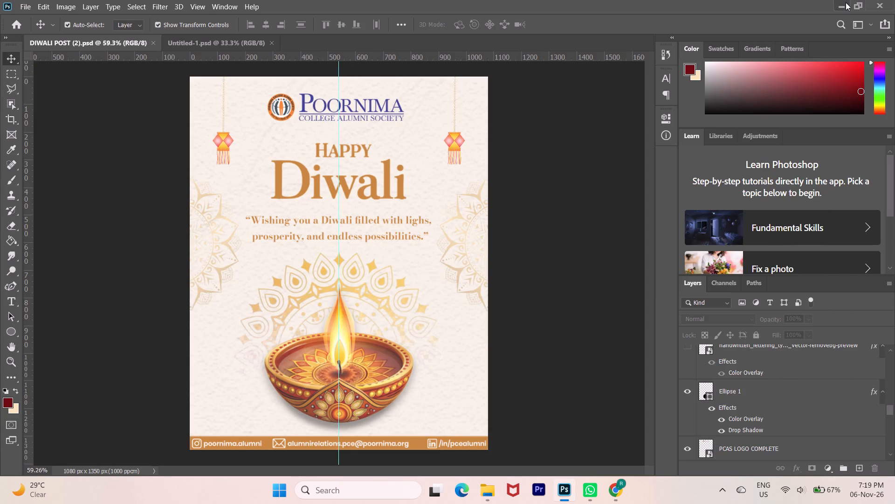
click(846, 2)
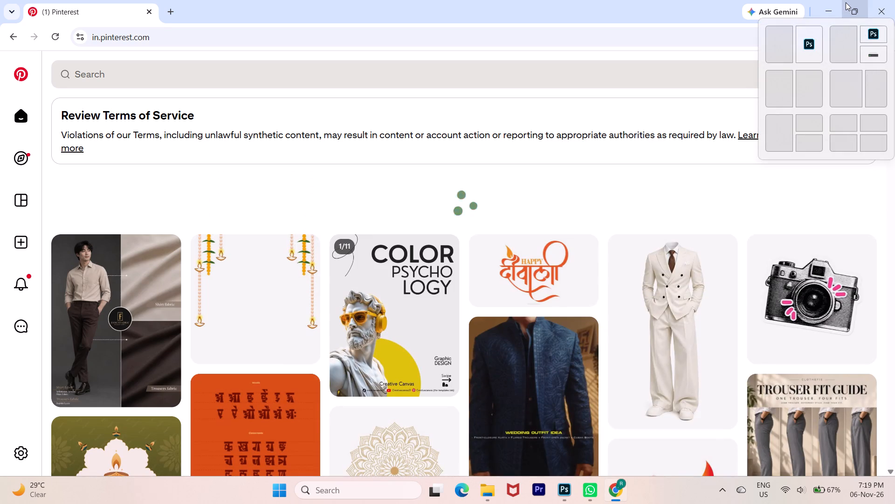
scroll(700, 138, down, 4)
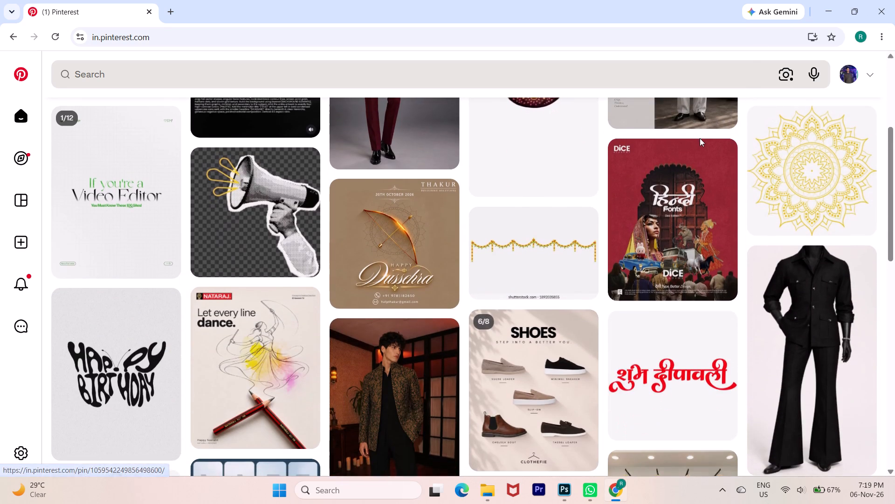
scroll(700, 138, down, 1)
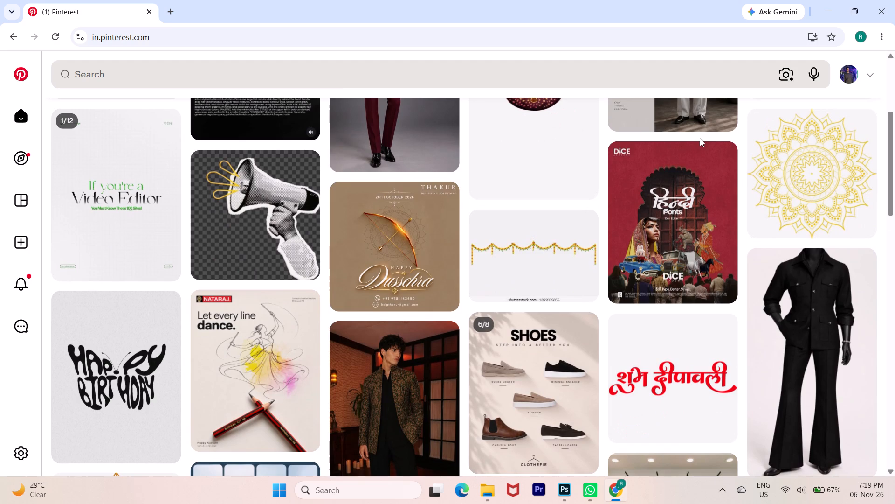
scroll(700, 138, down, 2)
scroll(700, 138, right, 2)
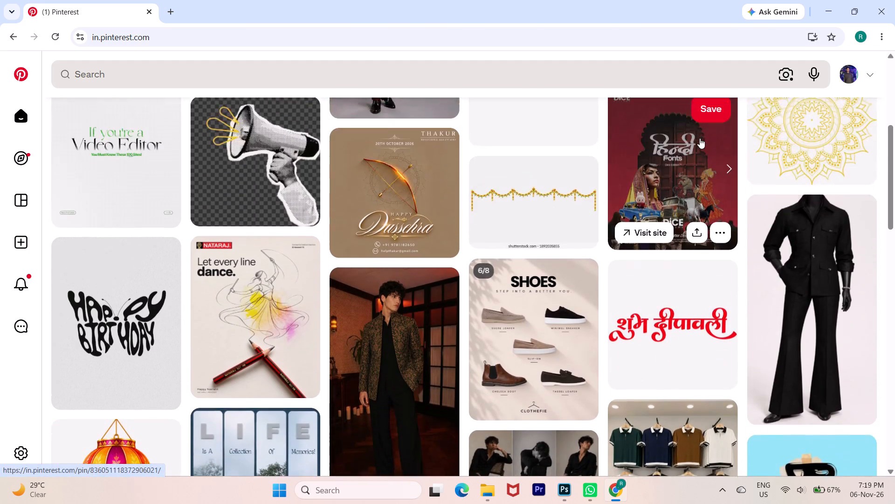
scroll(700, 138, right, 7)
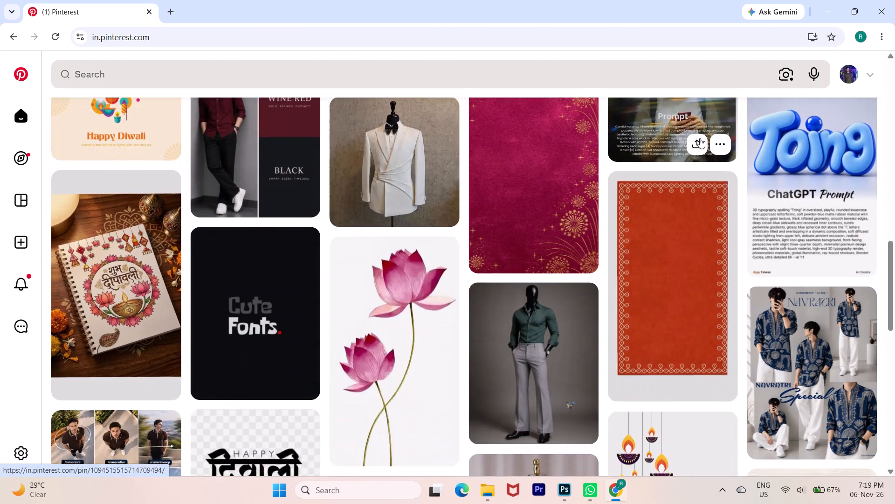
scroll(700, 138, right, 6)
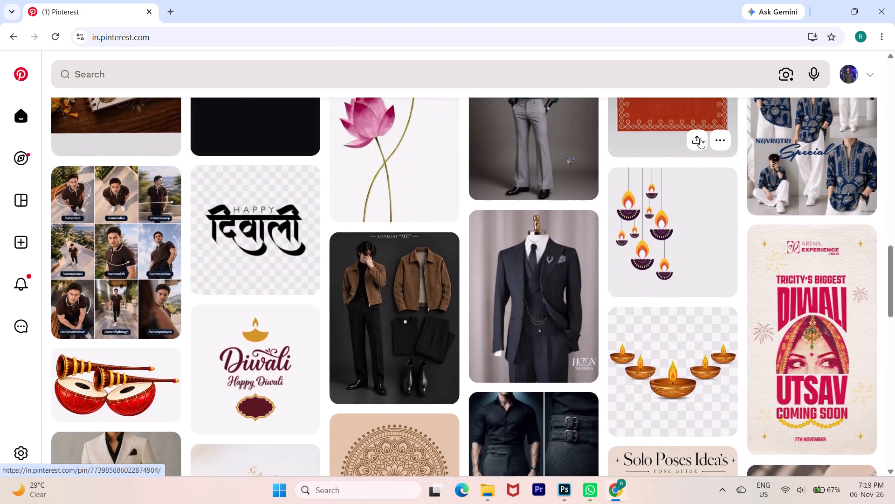
scroll(700, 138, right, 9)
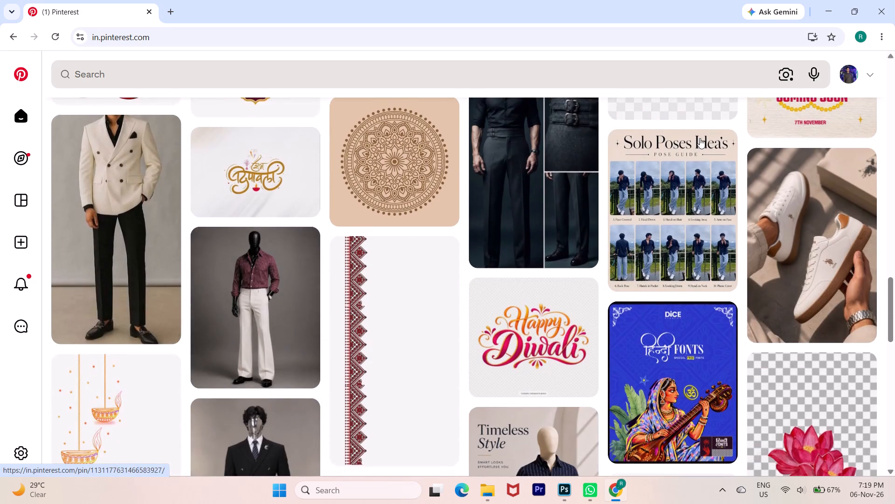
scroll(700, 138, right, 11)
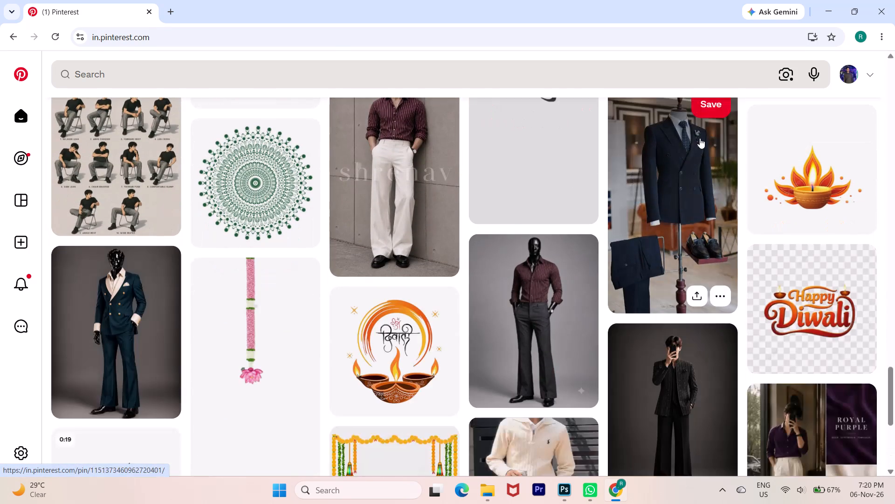
scroll(700, 138, right, 5)
click(894, 0)
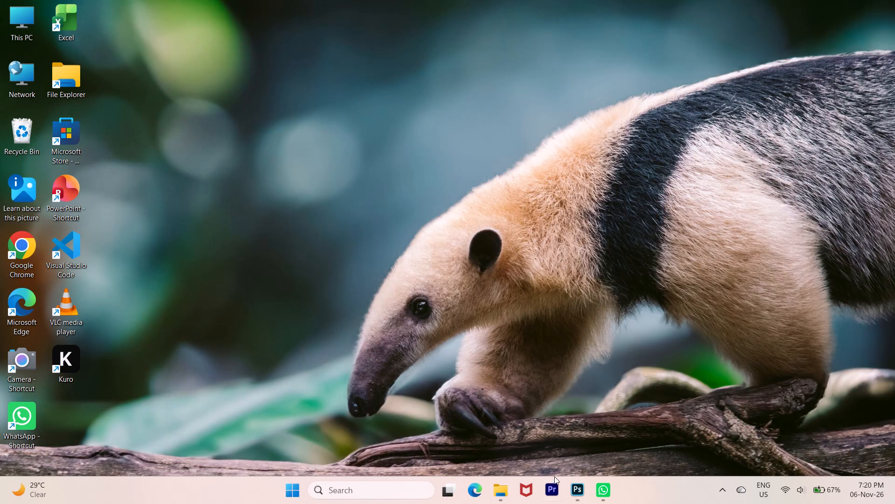
Launch Premiere Pro with Reset app preferences and Reset plugin loading cache enabled.
click(554, 487)
alt+click(552, 491)
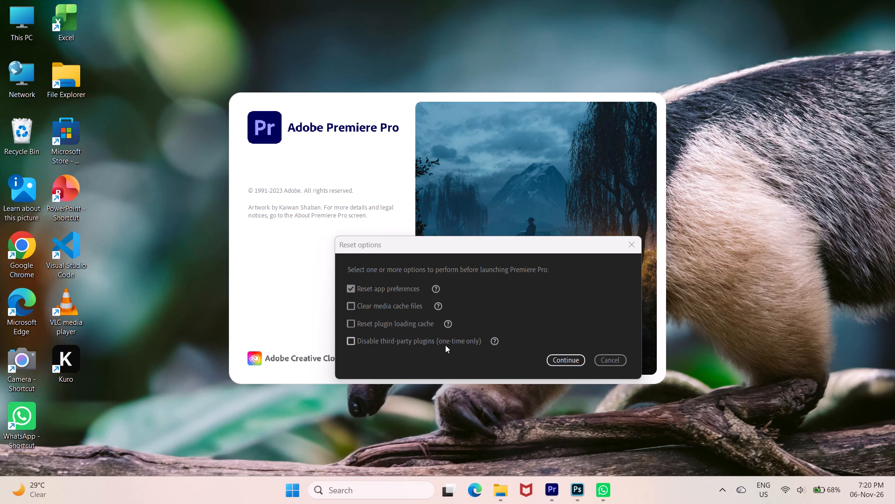
click(355, 325)
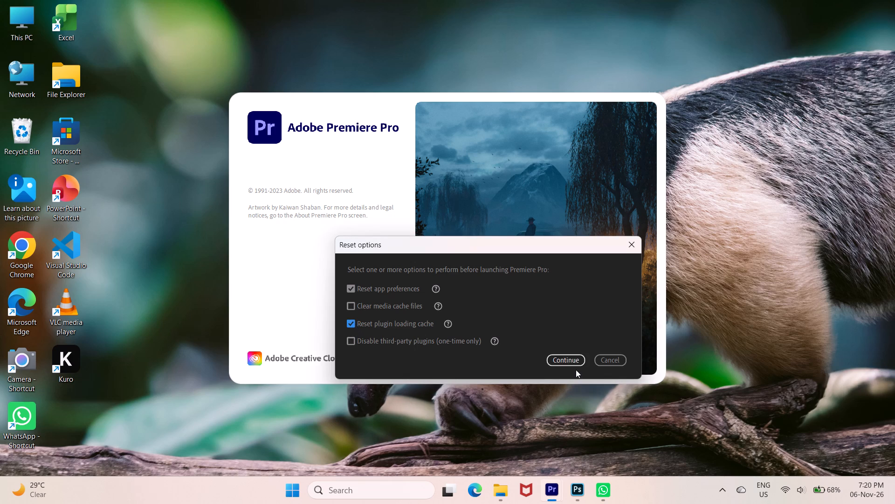
click(572, 364)
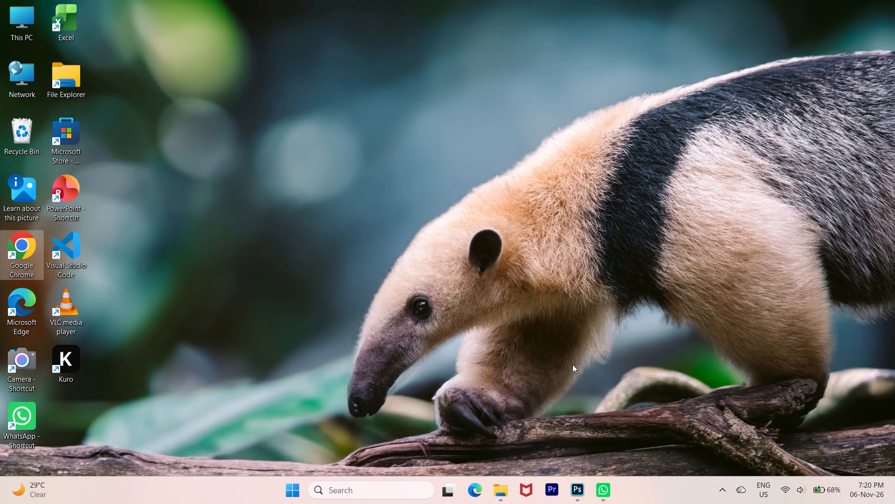
In File Explorer's Home, open the recent video from Downloads whose name starts with 224ab29f.
click(493, 484)
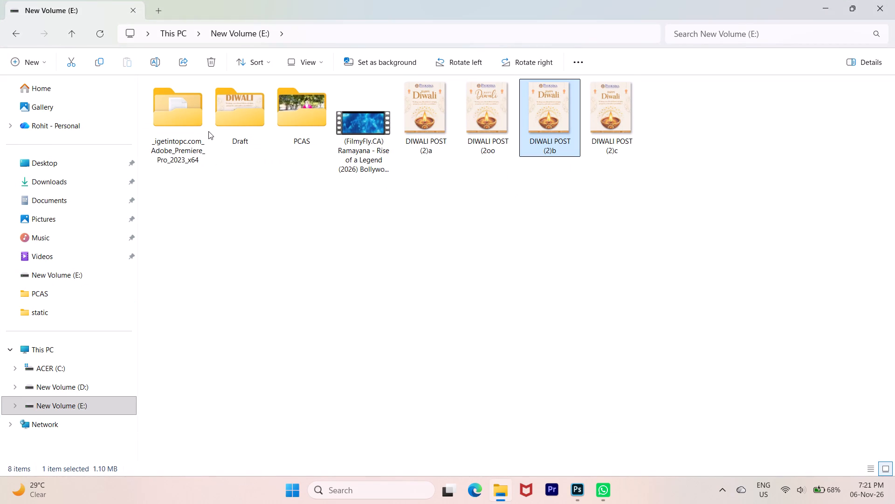
click(102, 355)
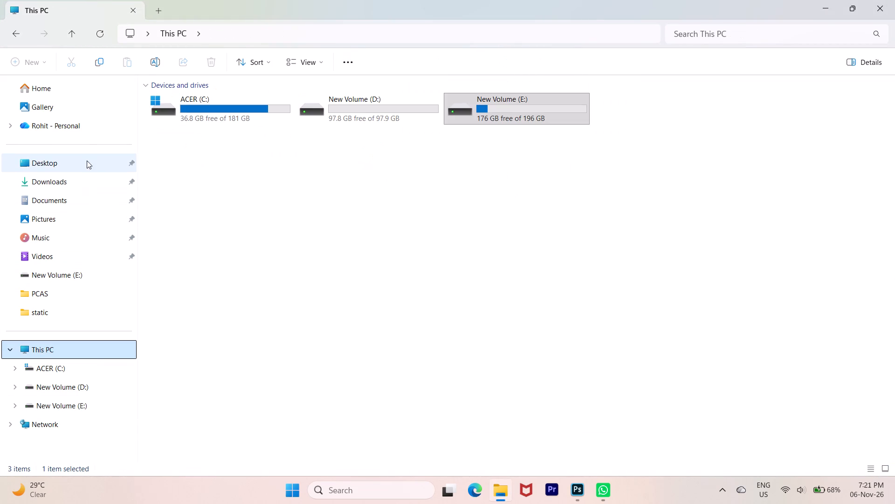
click(80, 83)
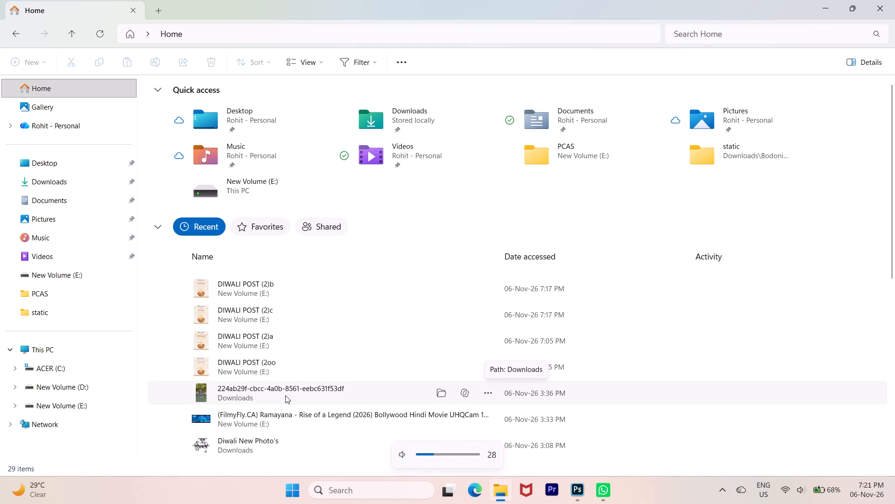
click(285, 395)
double_click(285, 395)
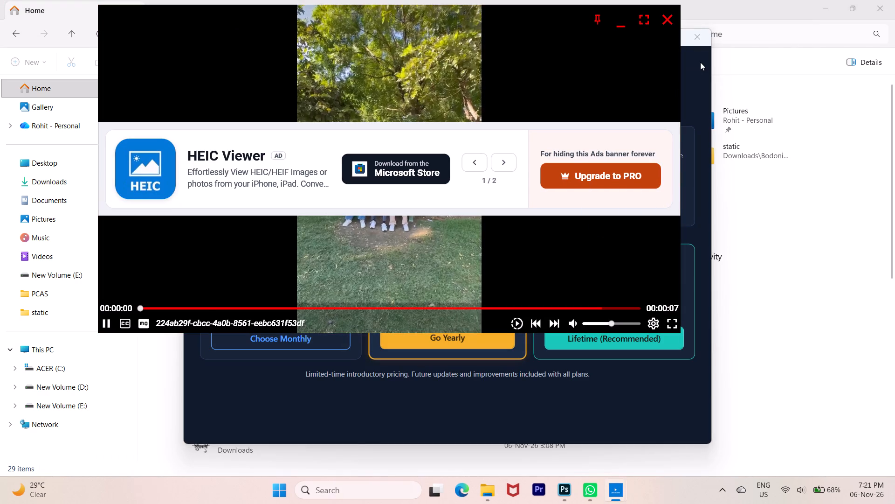
Dismiss the upgrade offer, watch the group video at full screen, replay it from the beginning, and close the player.
click(696, 37)
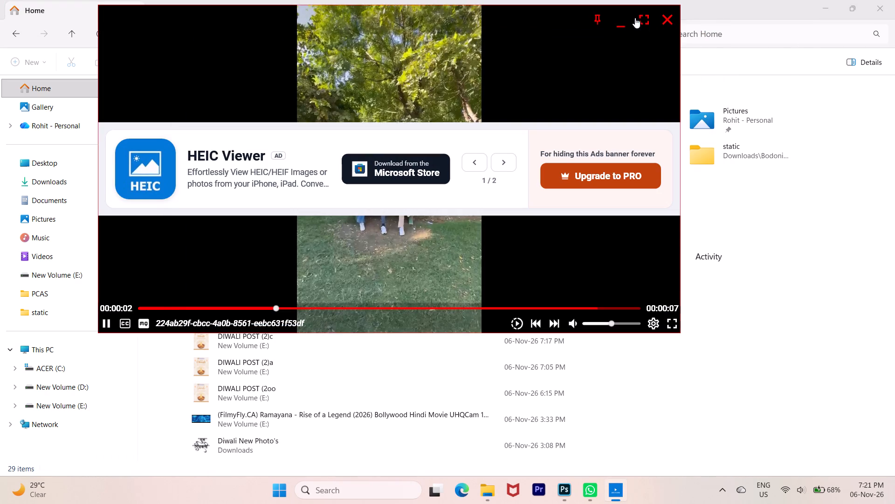
click(635, 17)
click(650, 15)
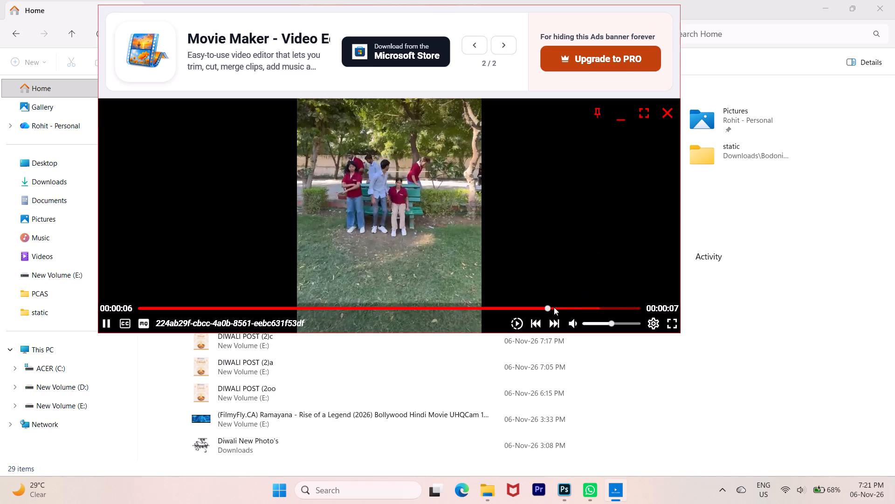
click(642, 105)
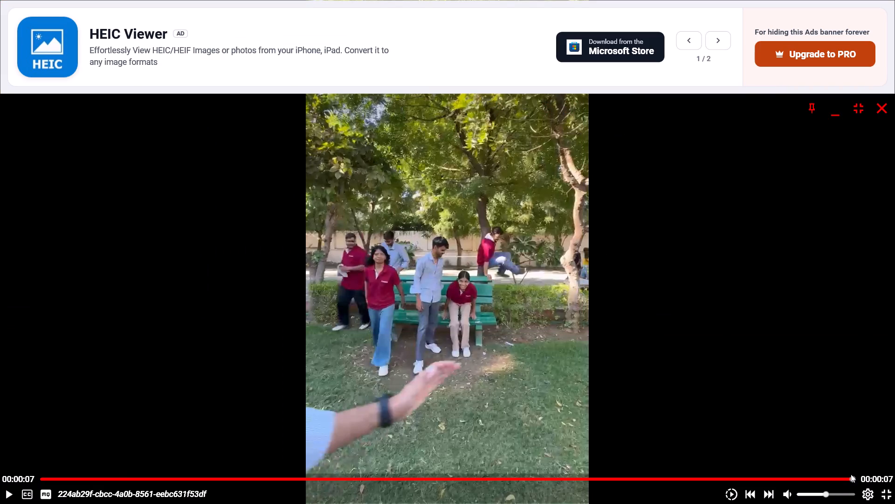
drag(851, 478, 362, 474)
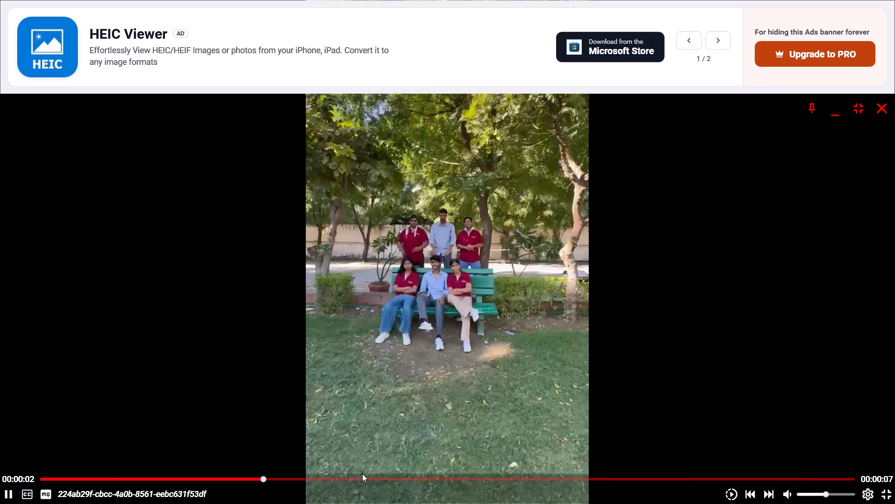
drag(291, 477, 42, 476)
click(42, 476)
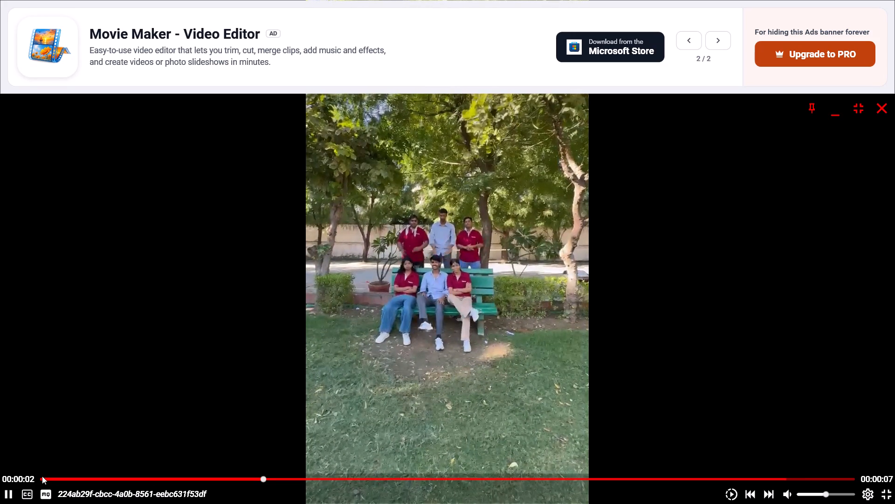
click(42, 476)
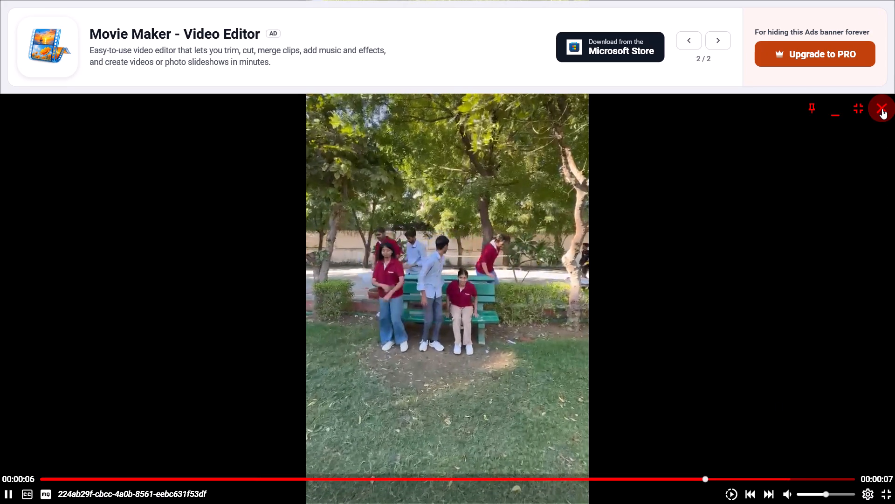
click(882, 109)
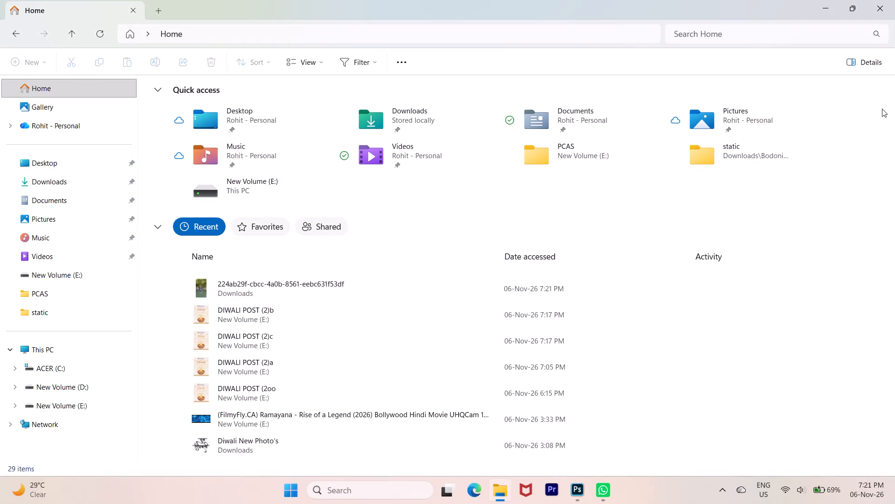
Browse the recent files in Home, viewing the silbido_línea_subrayar PNG from Downloads and the adjacent image in the viewer.
scroll(451, 346, down, 2)
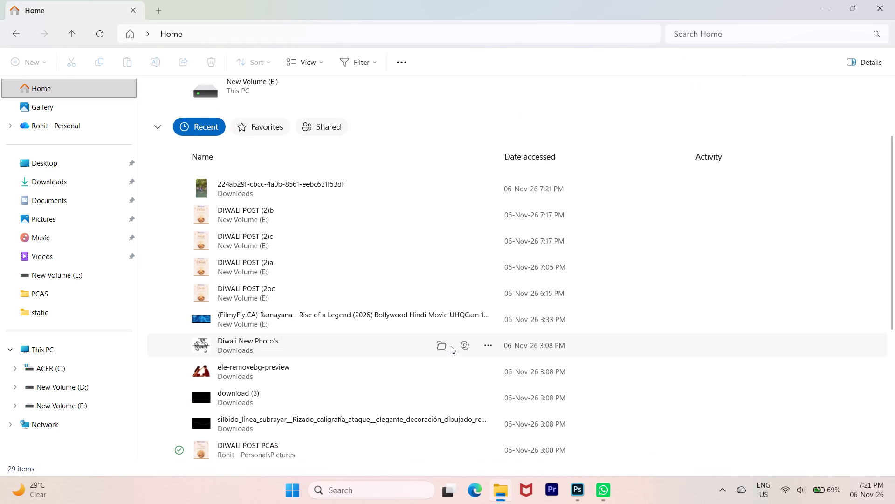
scroll(451, 346, down, 2)
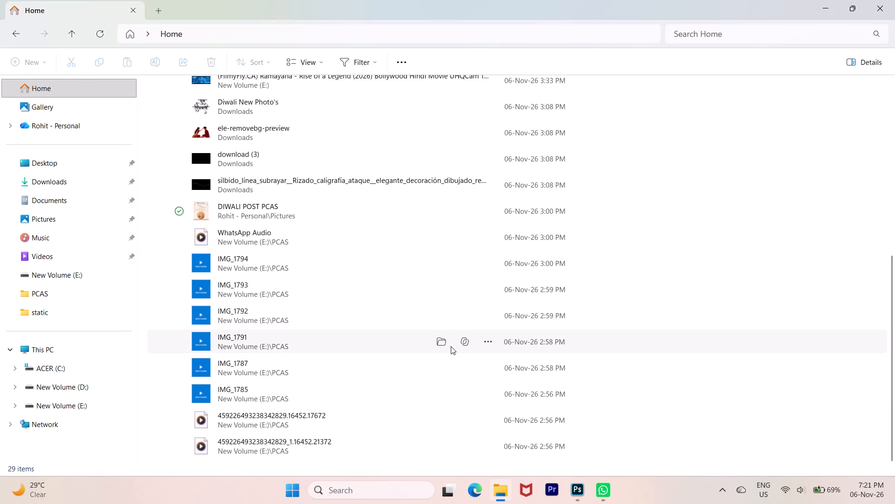
scroll(451, 346, down, 1)
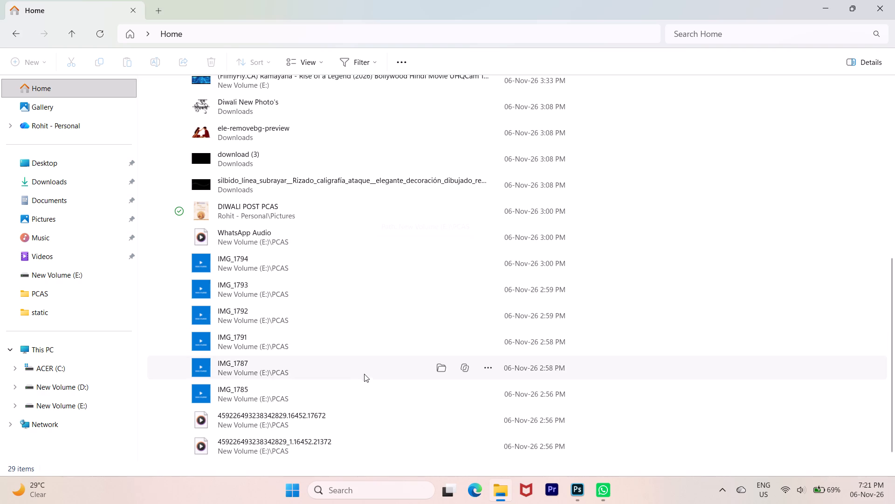
scroll(363, 376, up, 1)
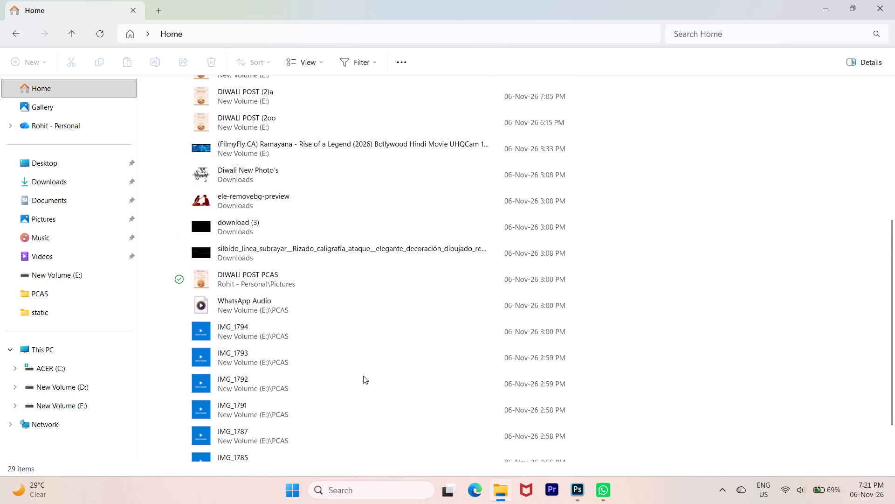
double_click(387, 256)
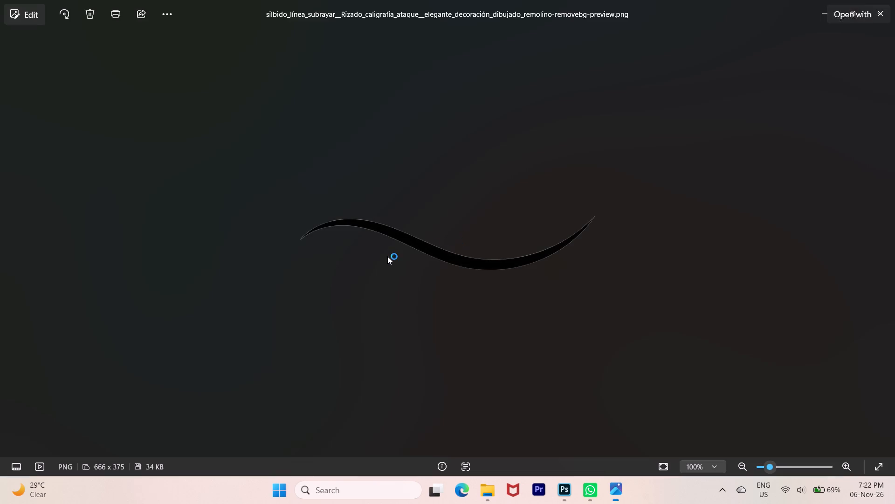
key(Left)
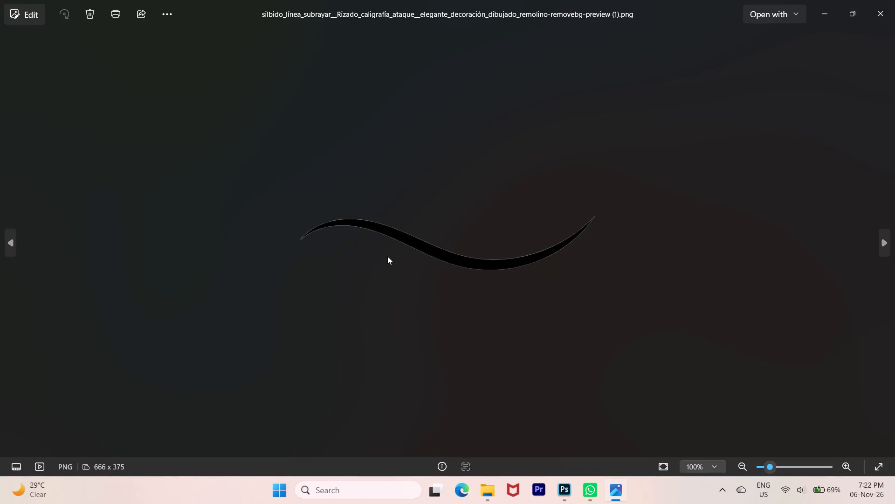
click(883, 0)
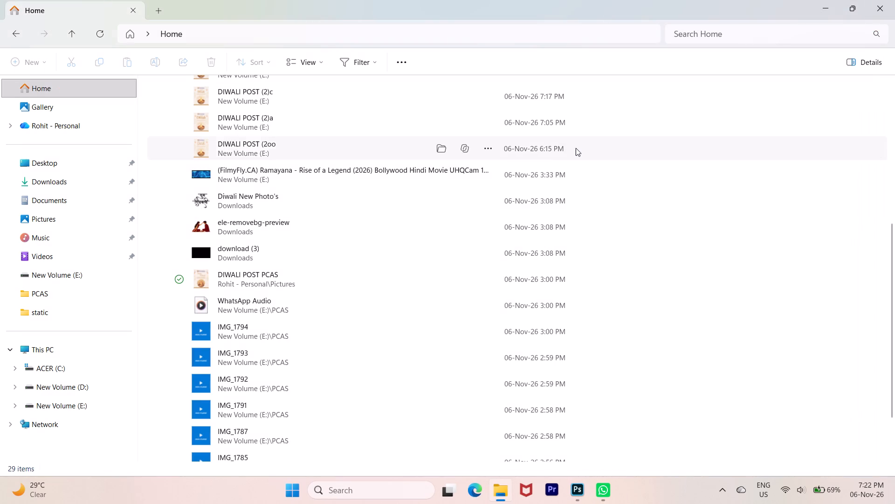
scroll(396, 203, up, 1)
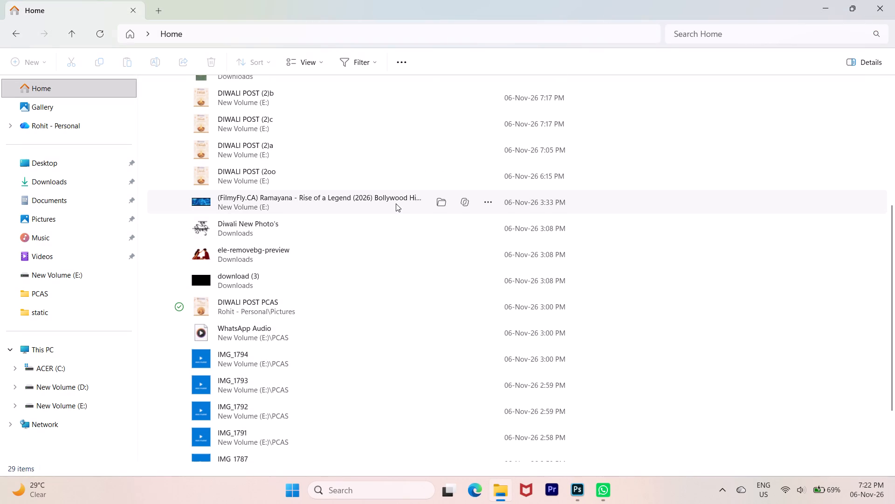
scroll(396, 203, up, 1)
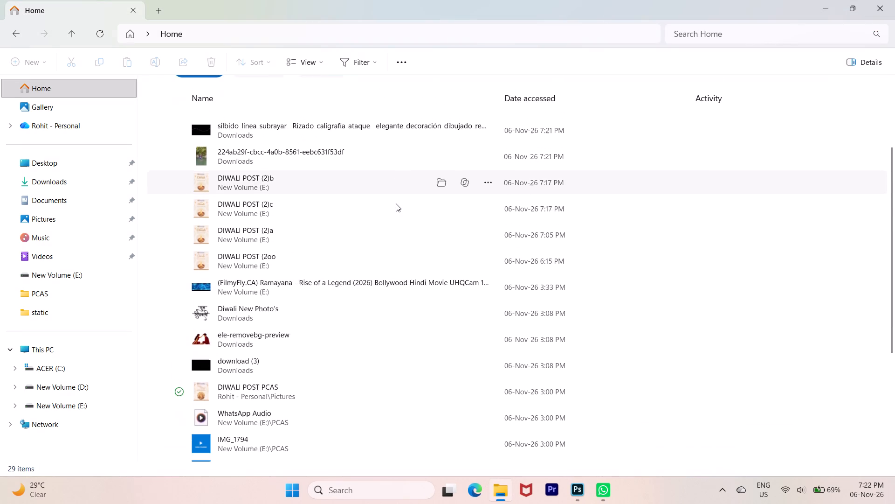
scroll(396, 203, up, 1)
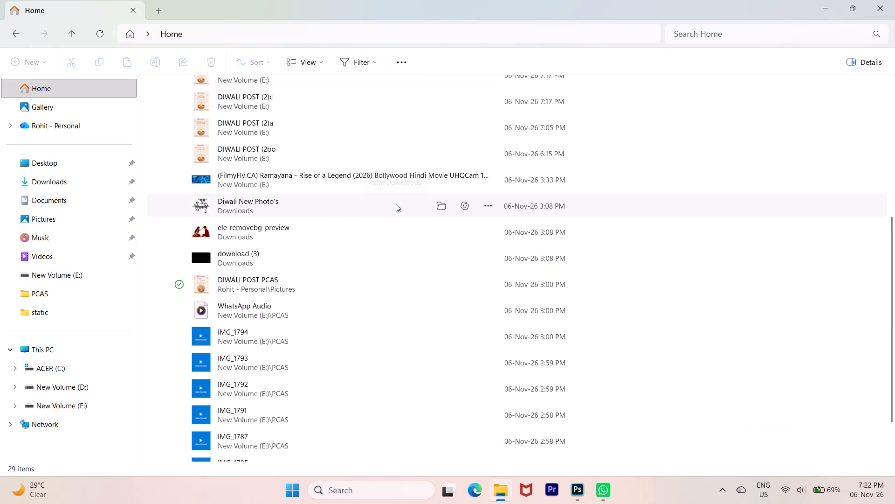